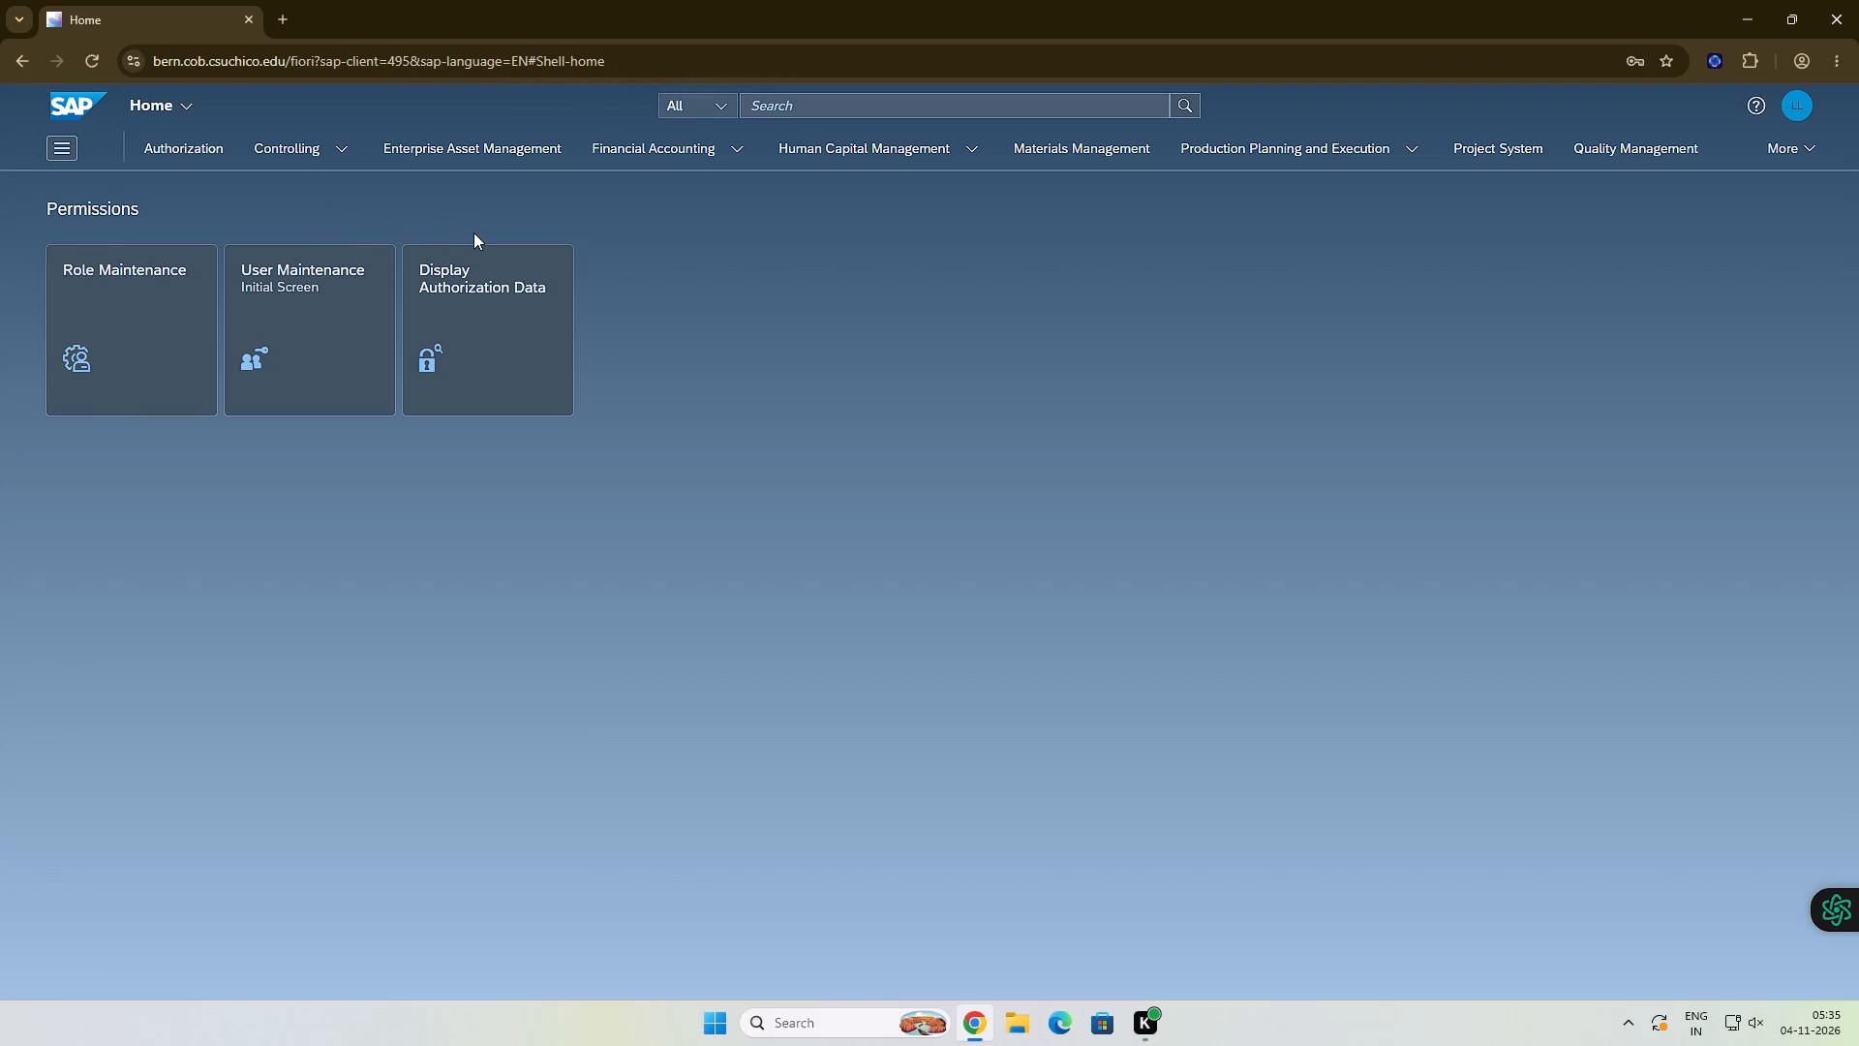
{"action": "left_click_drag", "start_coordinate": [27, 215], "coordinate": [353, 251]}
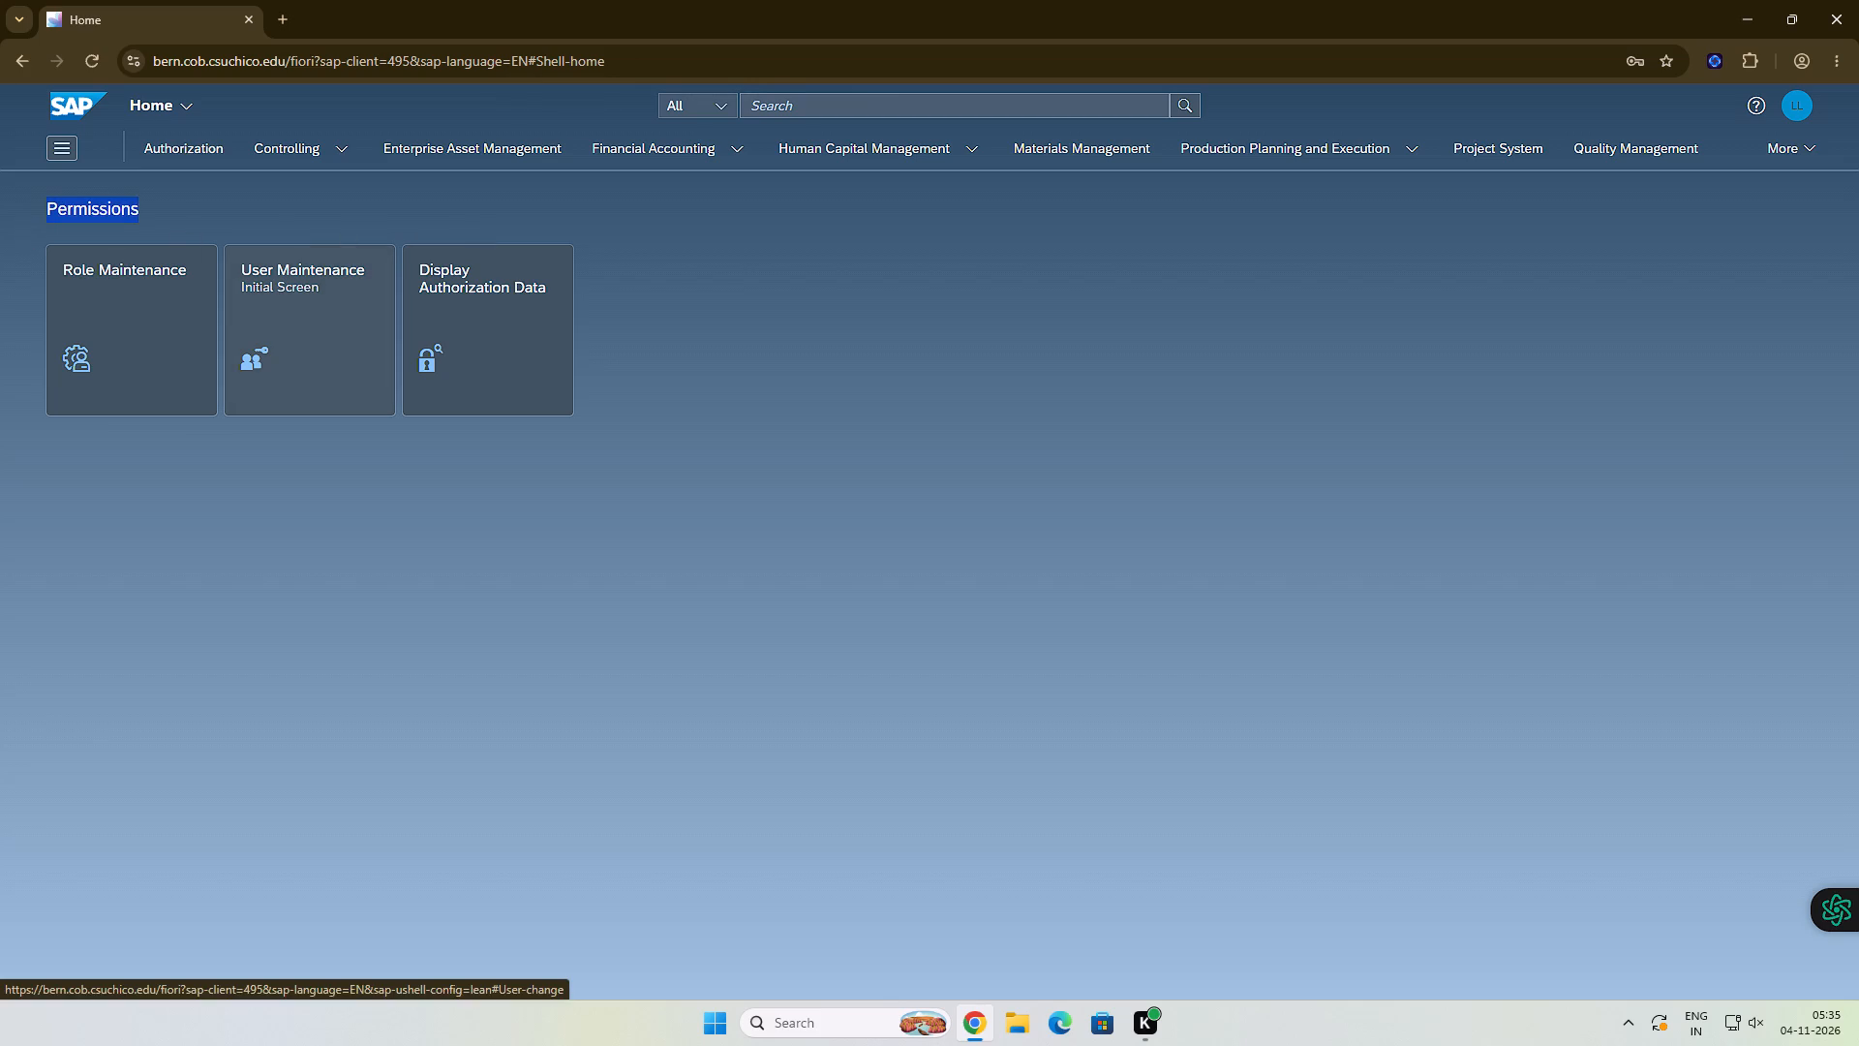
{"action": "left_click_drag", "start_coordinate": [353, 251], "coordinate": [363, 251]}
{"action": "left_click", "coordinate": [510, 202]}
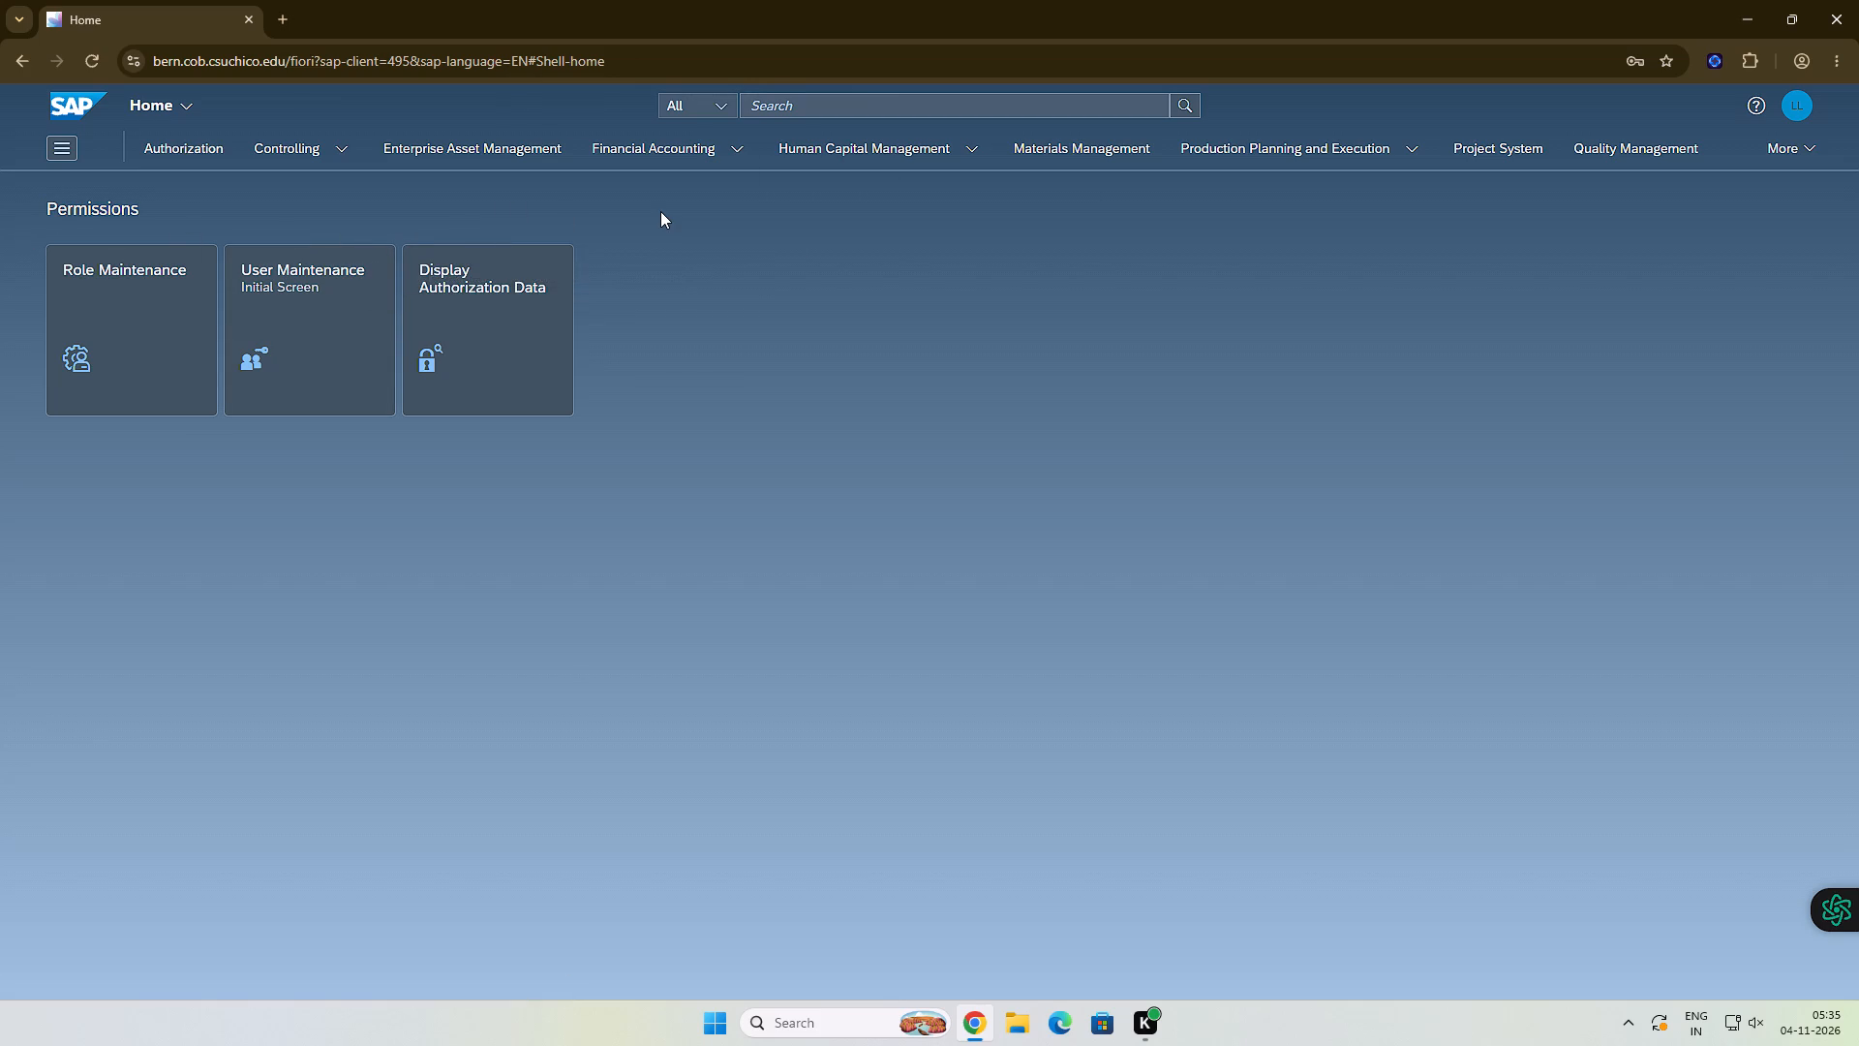
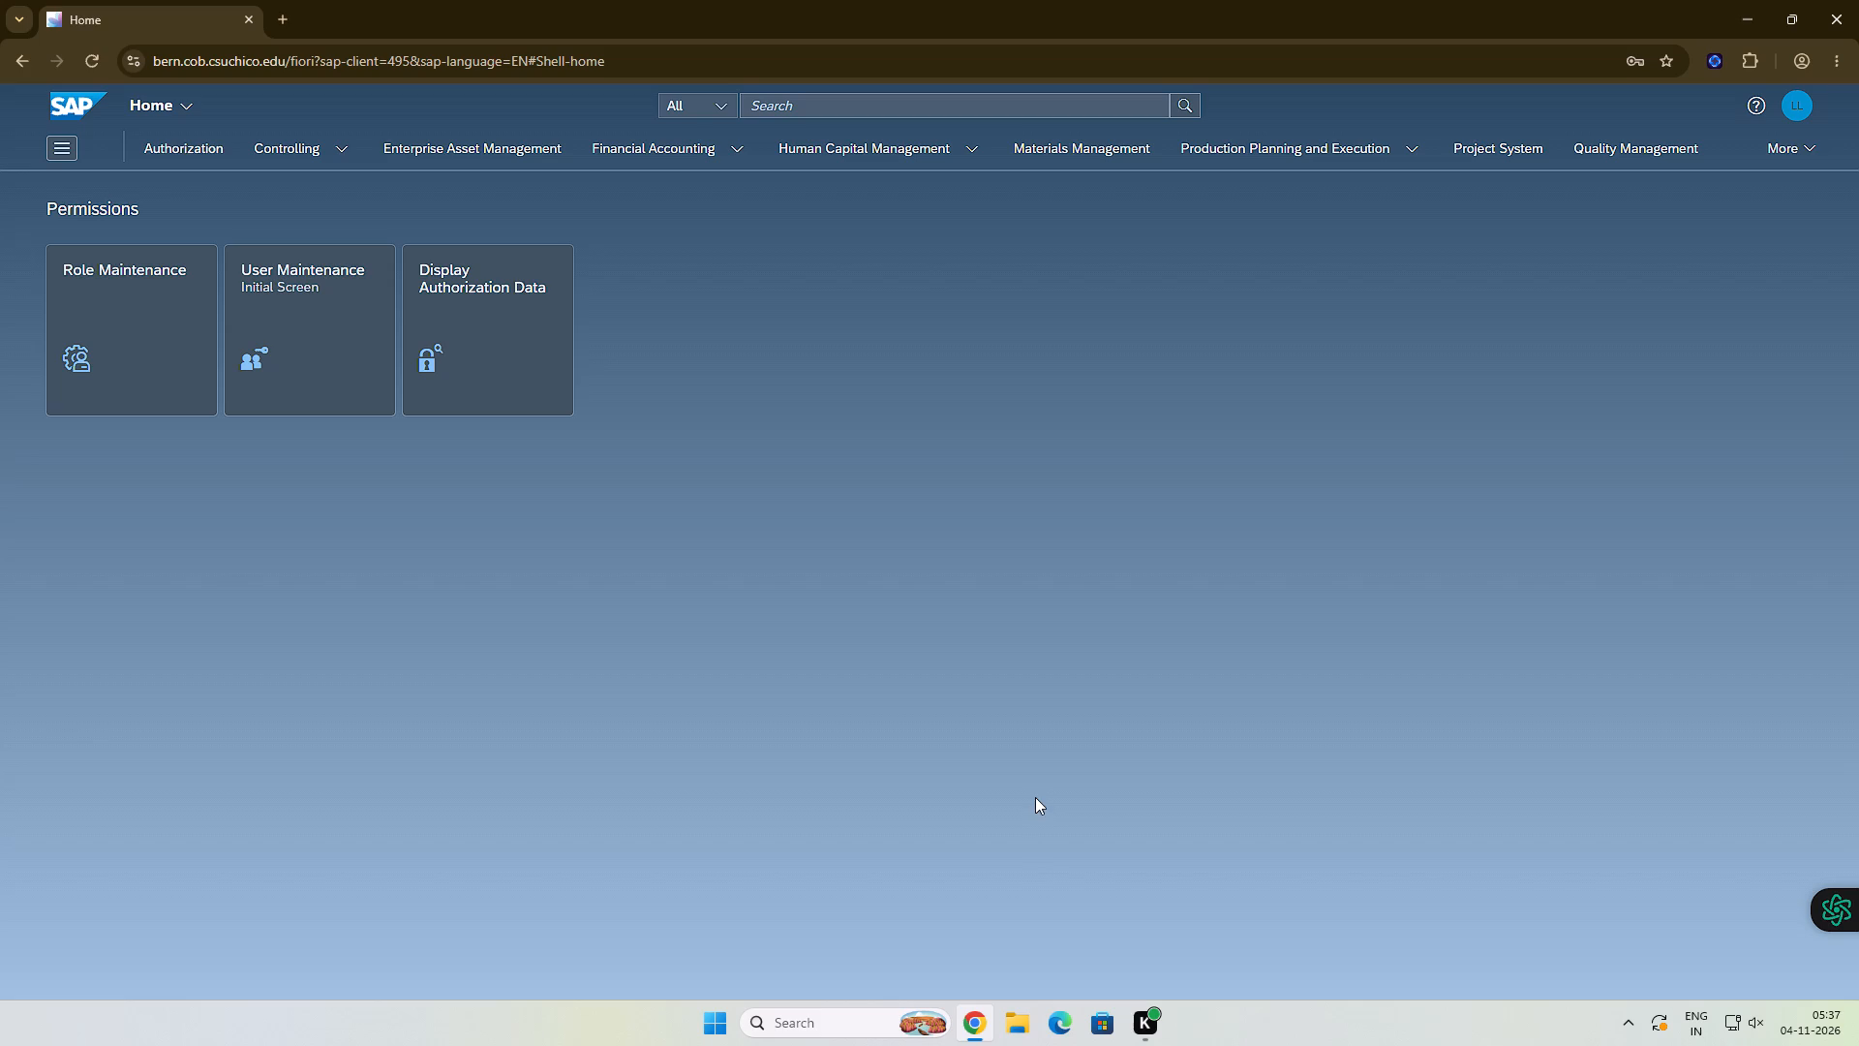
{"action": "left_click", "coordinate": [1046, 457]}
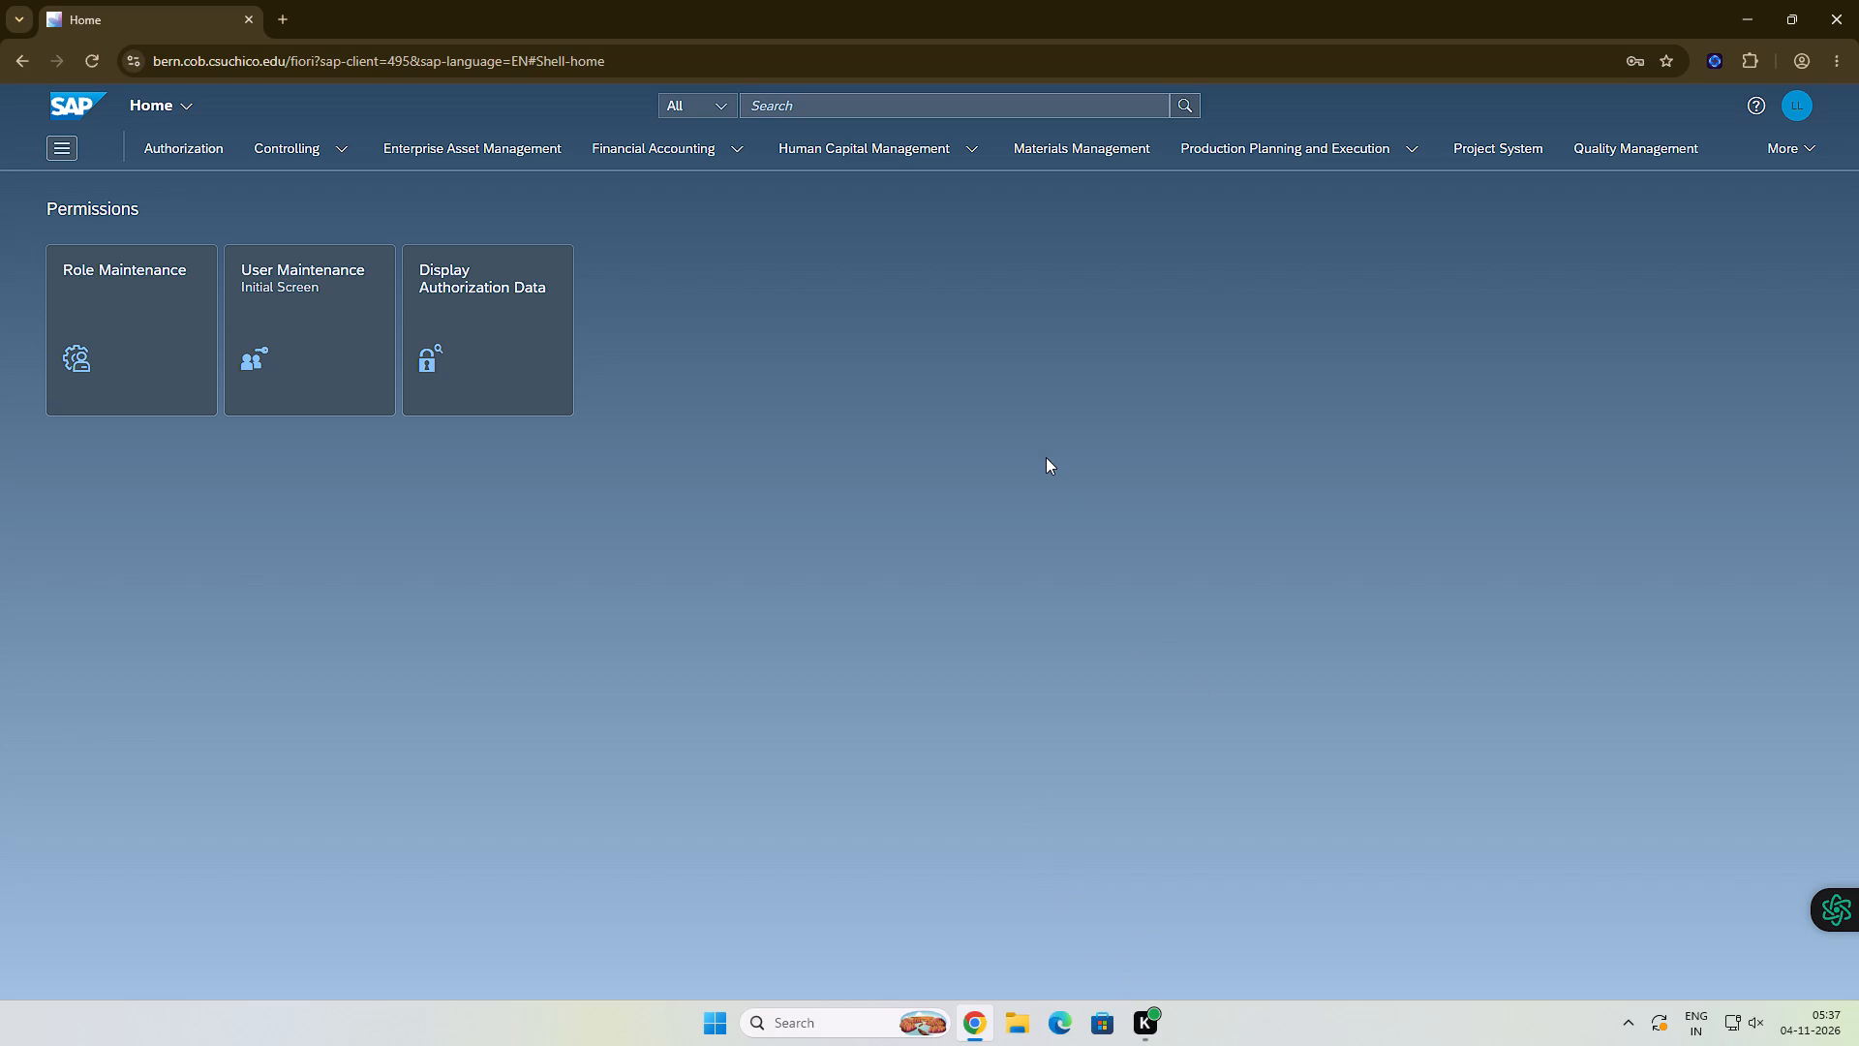
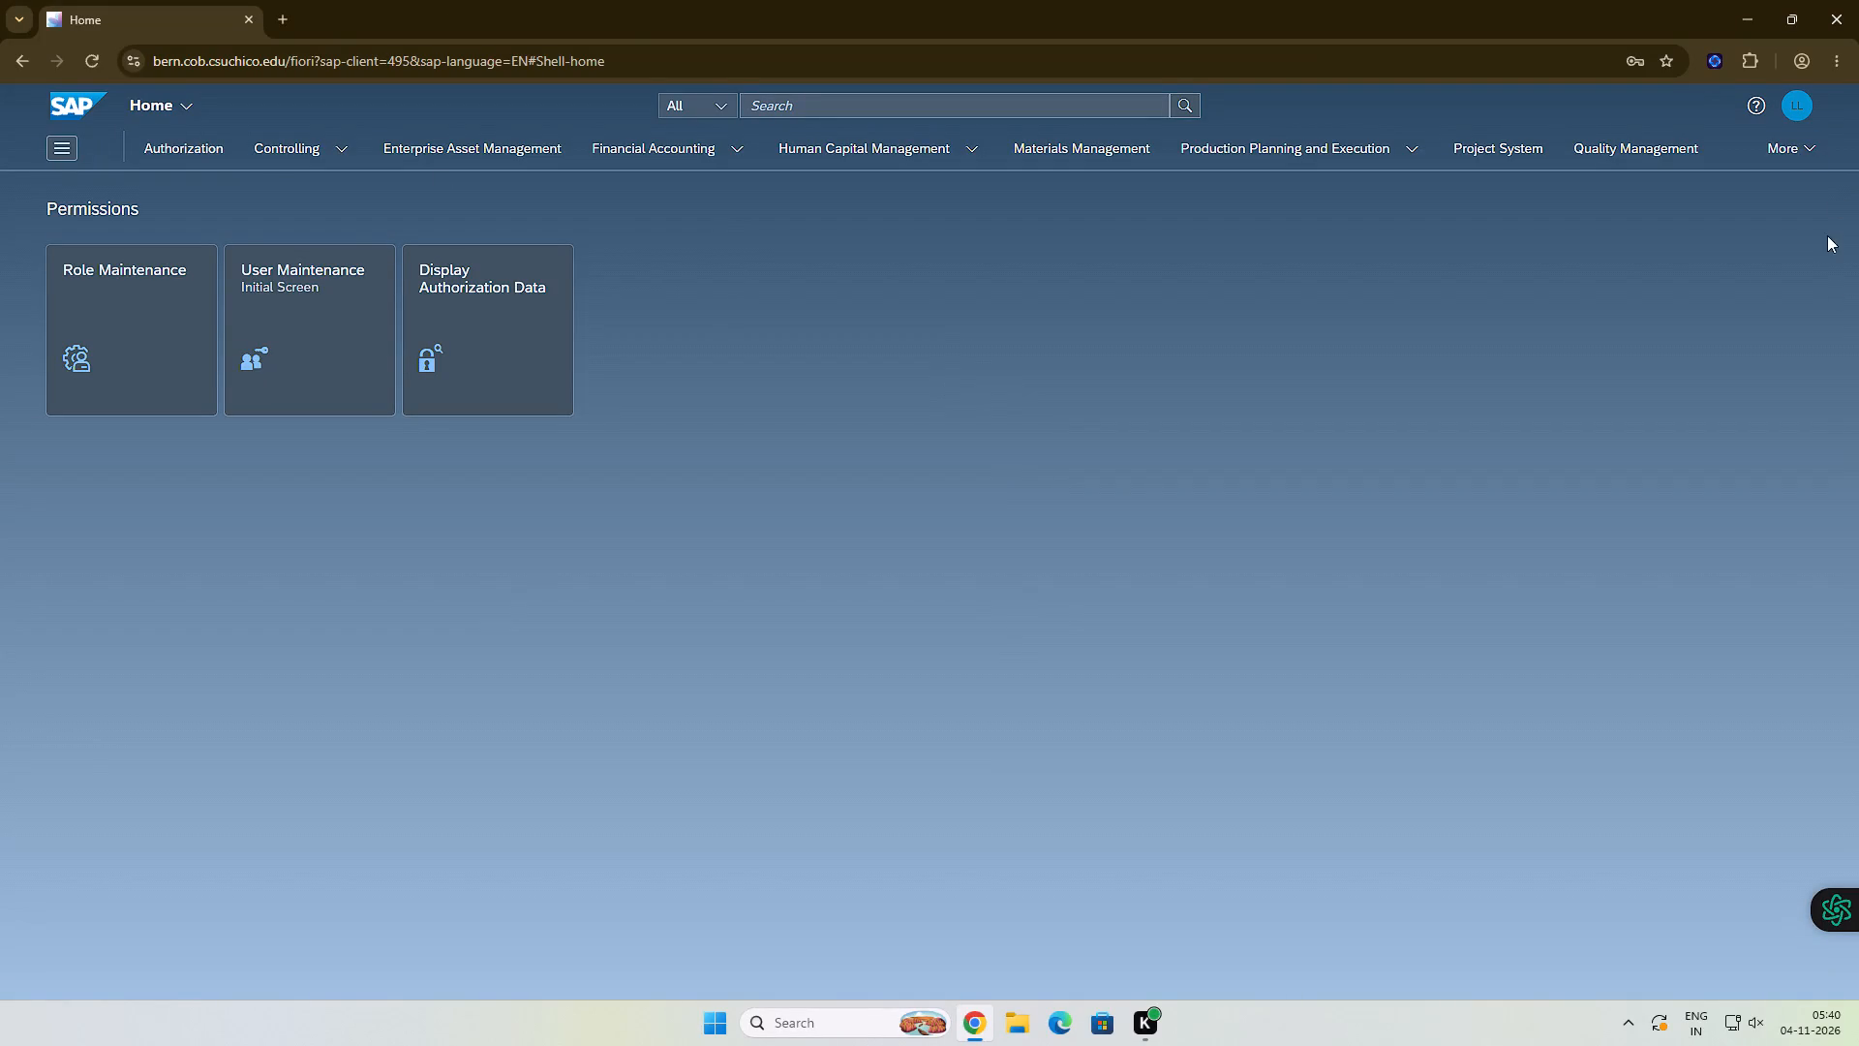
Open the Bin Status Report app from the Warehouse Management space.
{"action": "left_click", "coordinate": [1805, 143]}
{"action": "left_click", "coordinate": [1741, 265]}
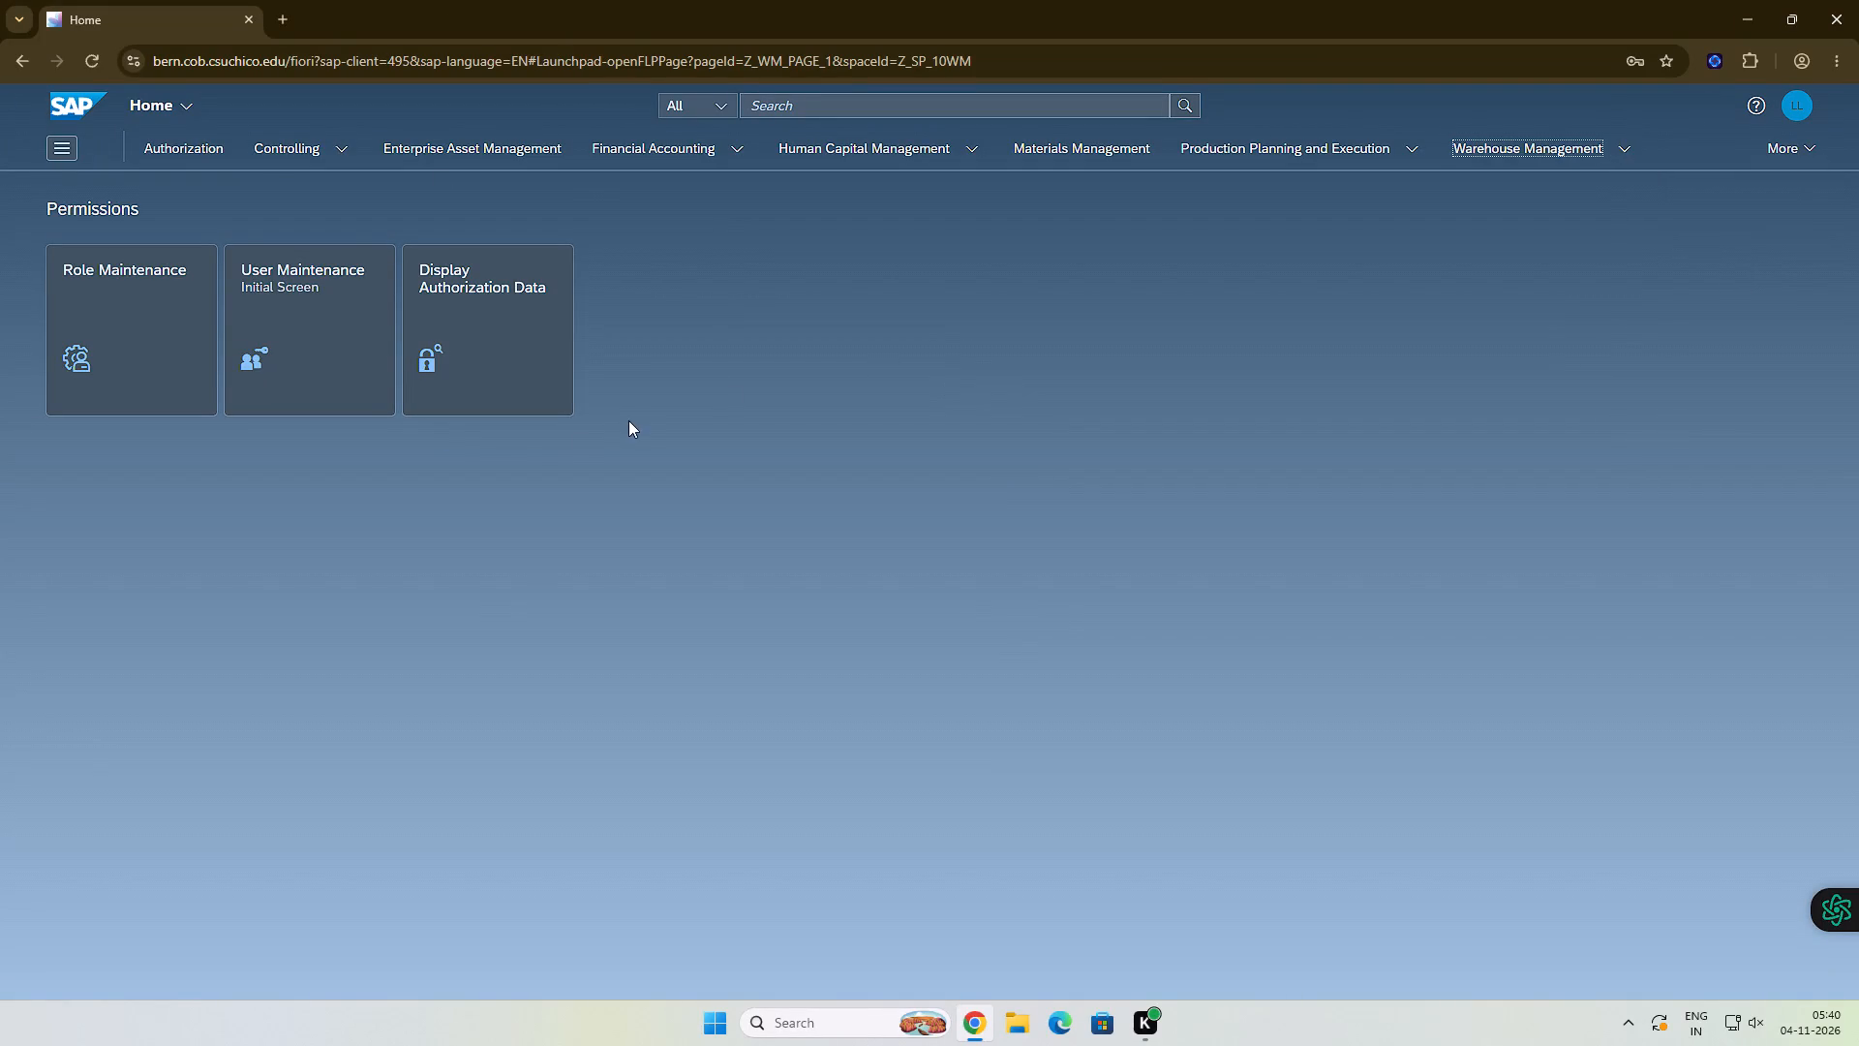
{"action": "scroll", "coordinate": [536, 466], "scroll_direction": "down", "scroll_amount": 2}
{"action": "left_click", "coordinate": [309, 491]}
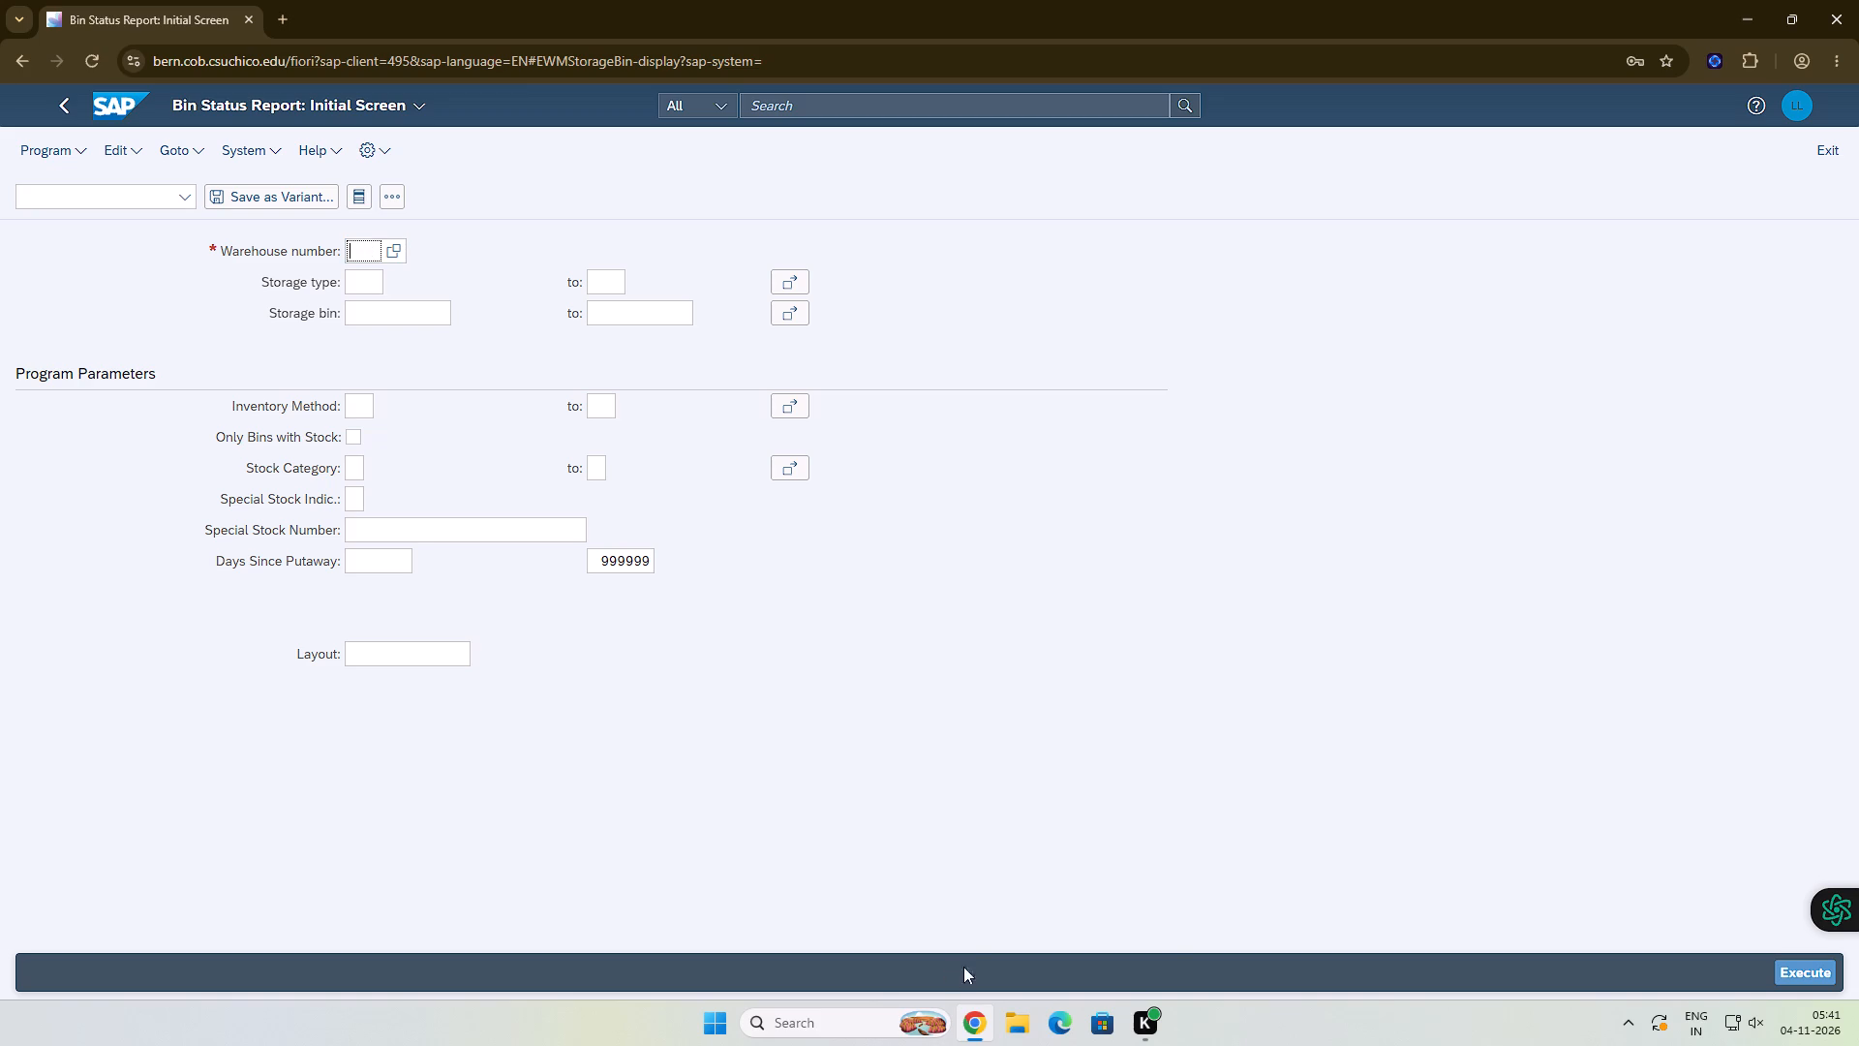
Set the warehouse number to 100 in the bin status report selection.
{"action": "type", "text": "100"}
{"action": "key", "text": "Return"}
{"action": "type", "text": "oo"}
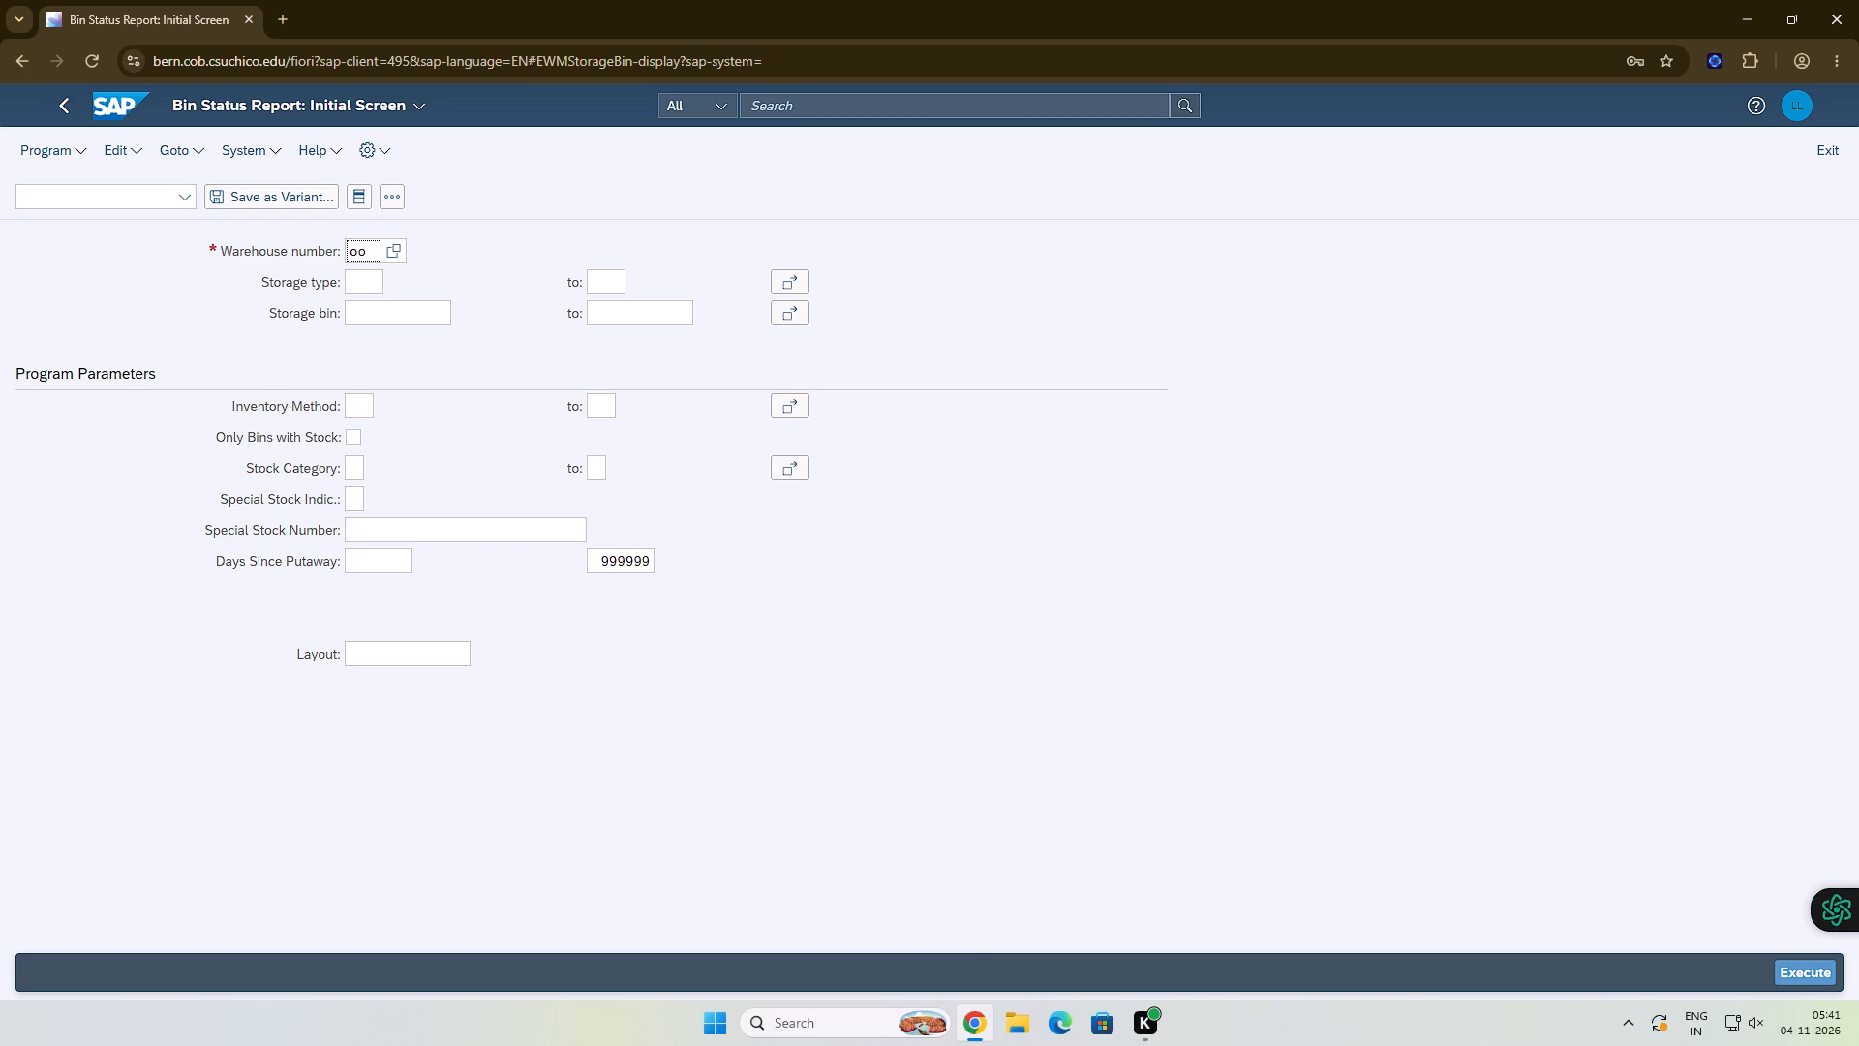
{"action": "key", "text": "BackSpace"}
{"action": "key", "text": "BackSpace"}
{"action": "key", "text": "BackSpace"}
{"action": "type", "text": "100"}
{"action": "key", "text": "Return"}
{"action": "left_click", "coordinate": [1058, 661]}
Enter the wildcard pattern STBN* as the lower value of the storage bin selection.
{"action": "left_click", "coordinate": [398, 302]}
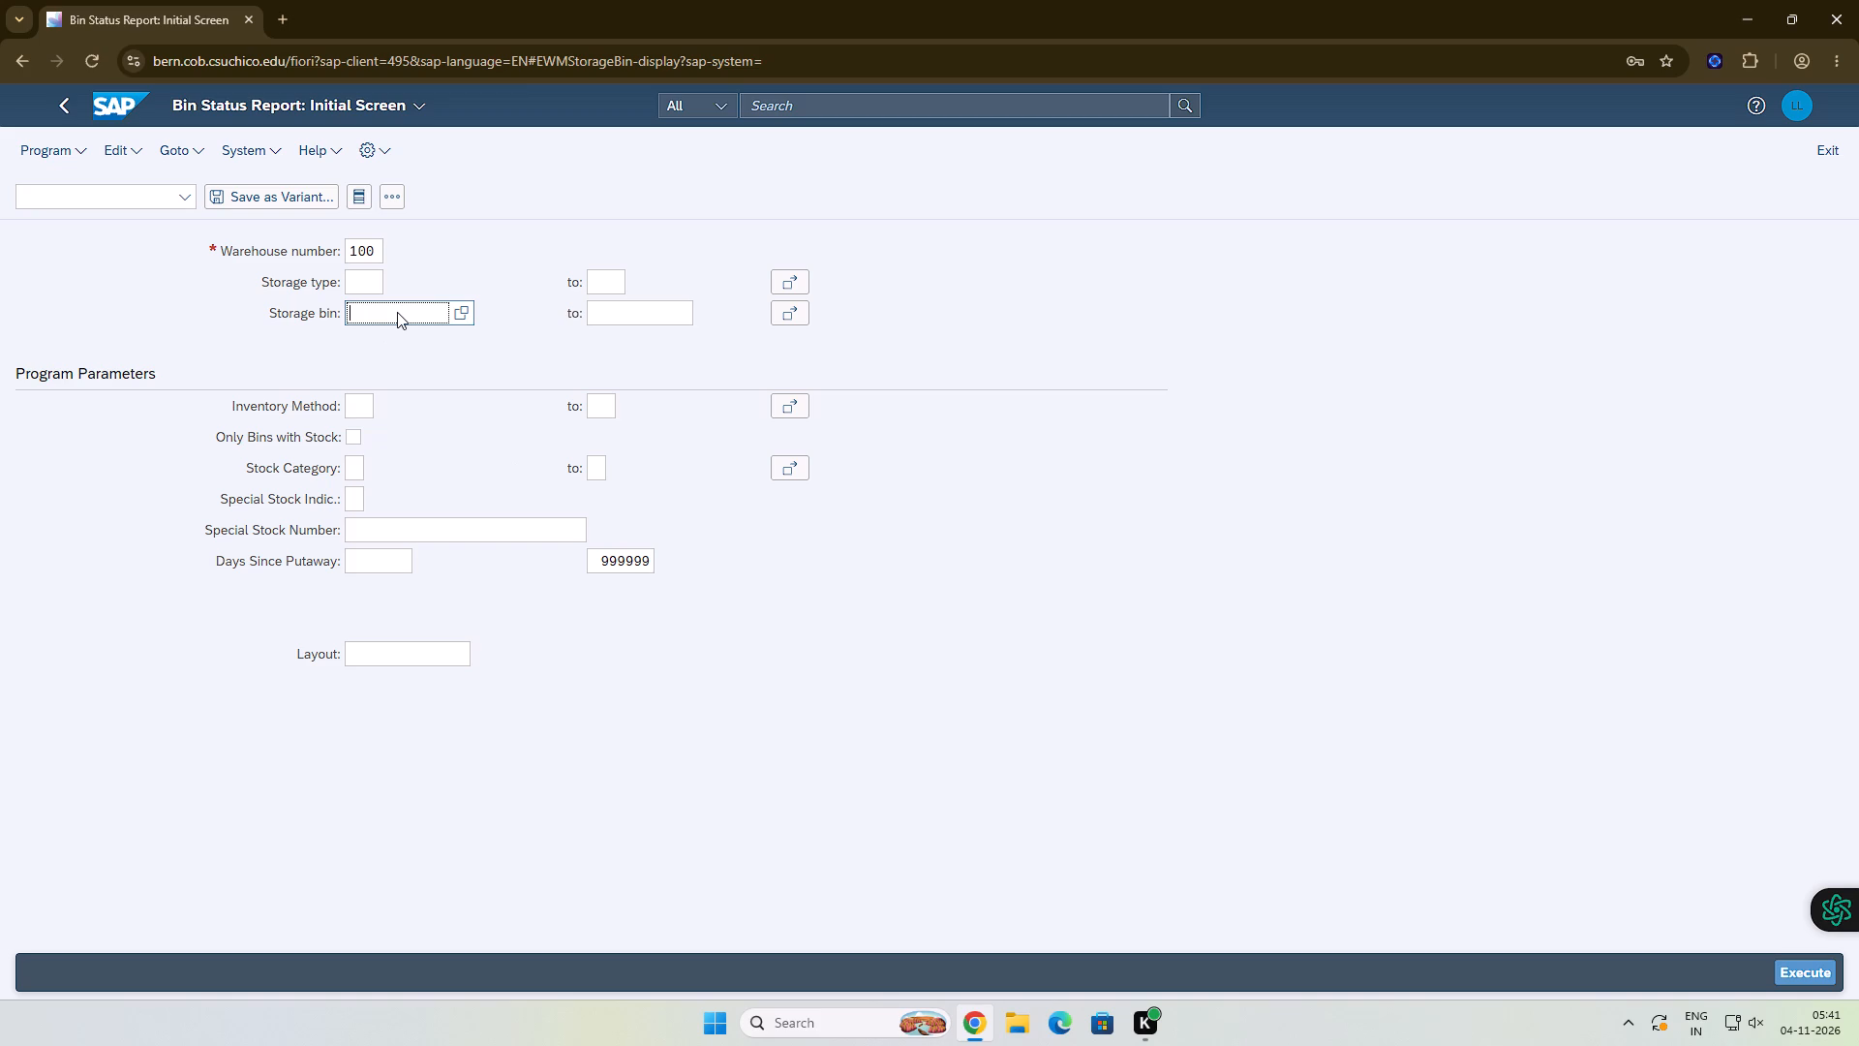
{"action": "type", "text": "stb"}
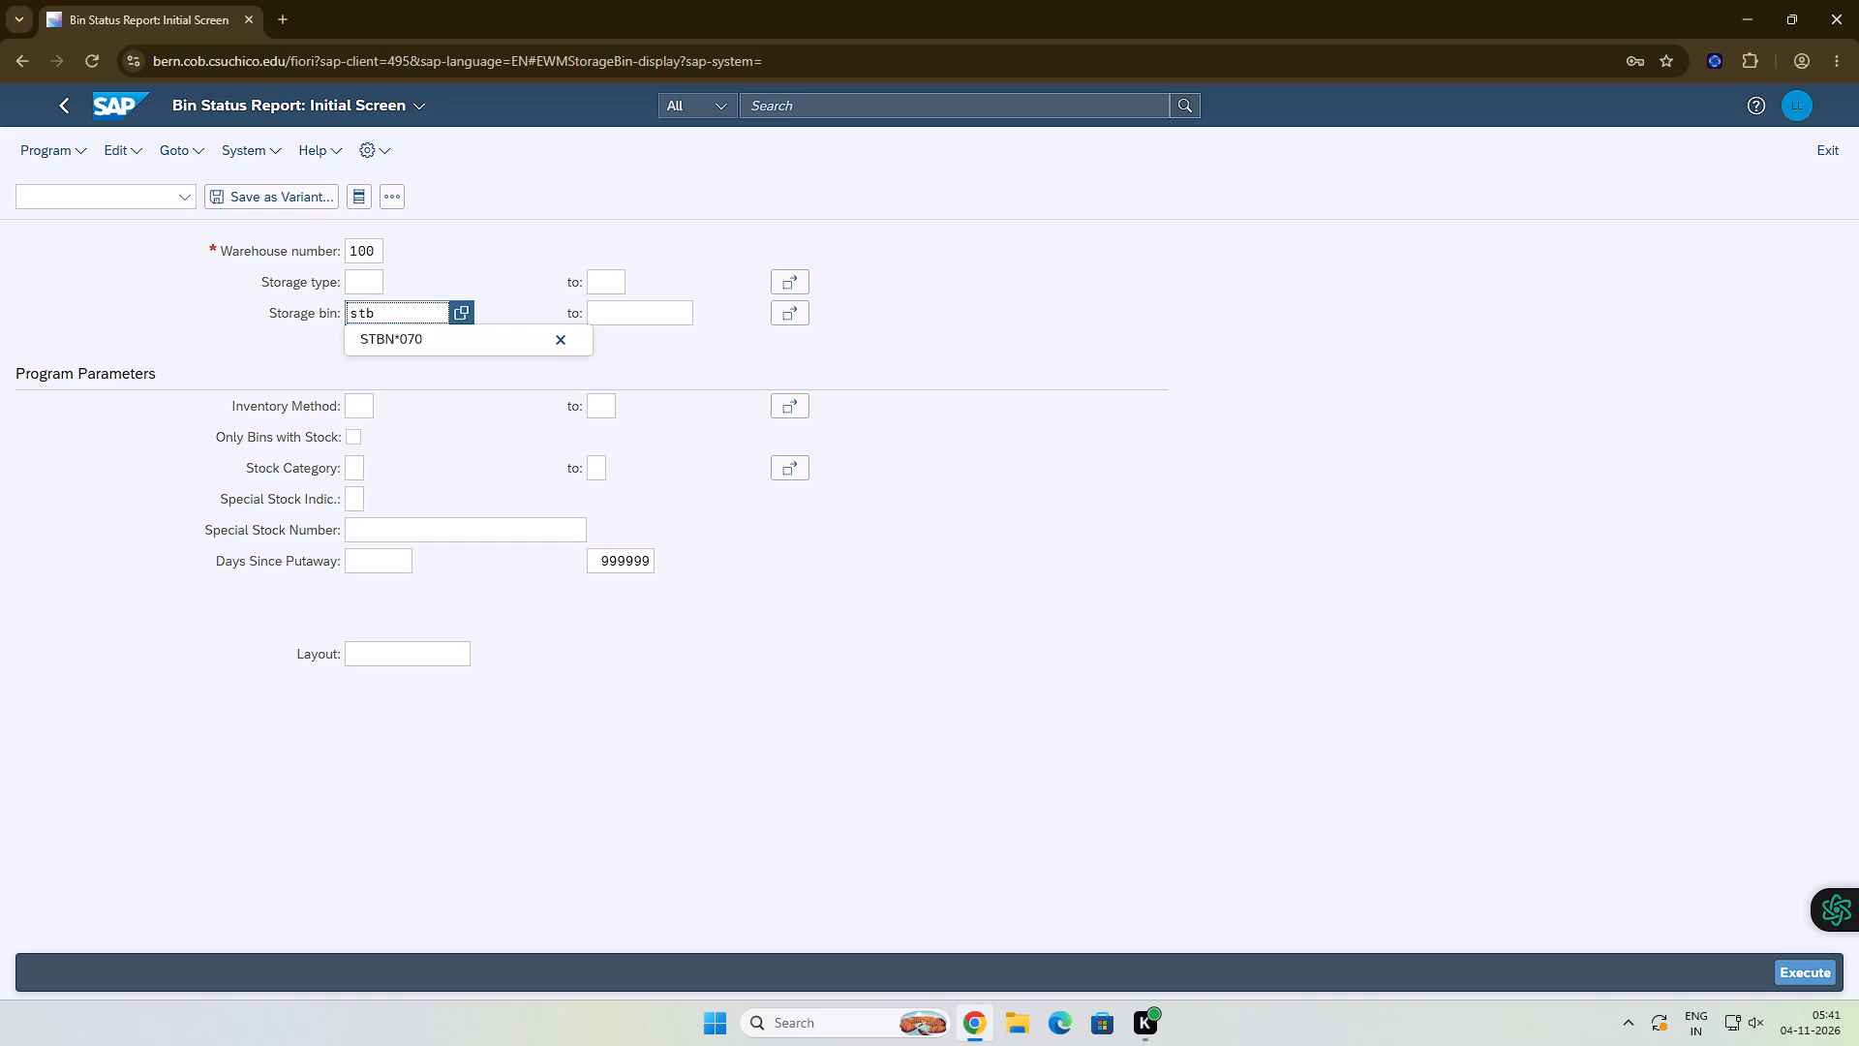
{"action": "key", "text": "BackSpace"}
{"action": "key", "text": "BackSpace"}
{"action": "key", "text": "BackSpace"}
{"action": "key", "text": "BackSpace"}
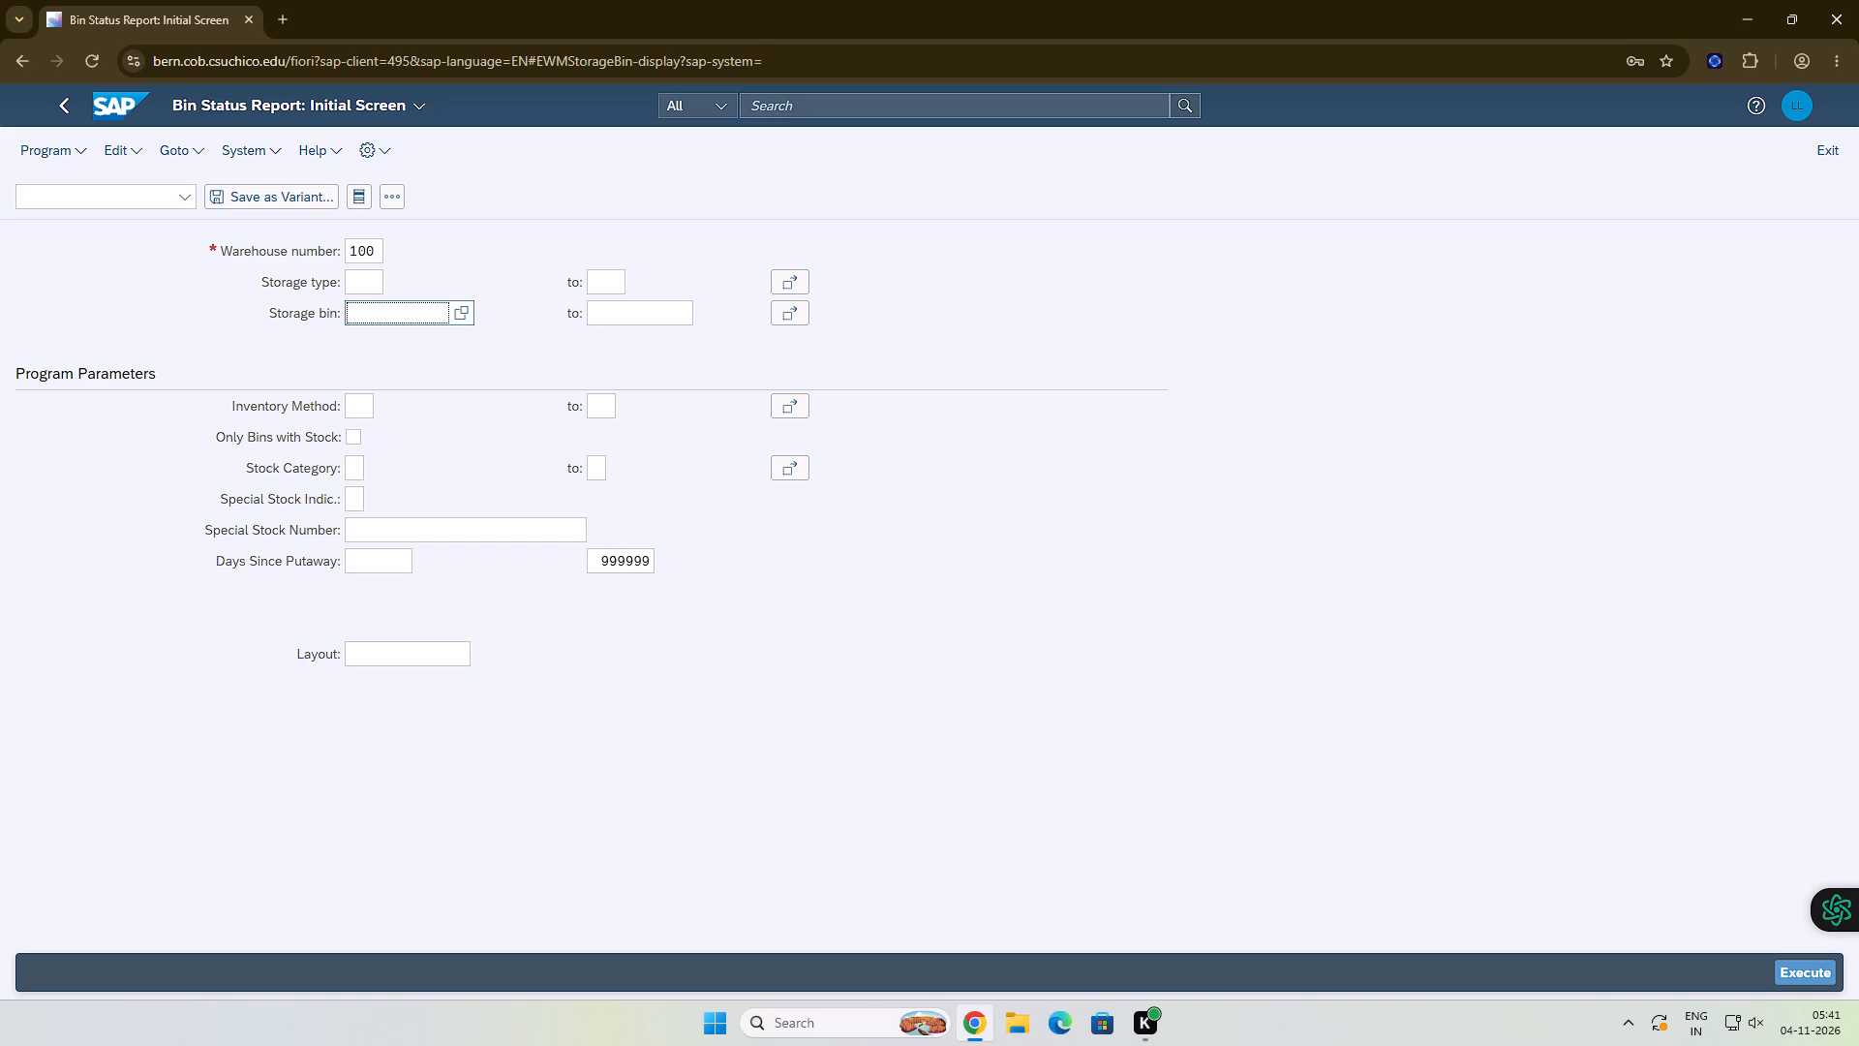
{"action": "type", "text": "STBN"}
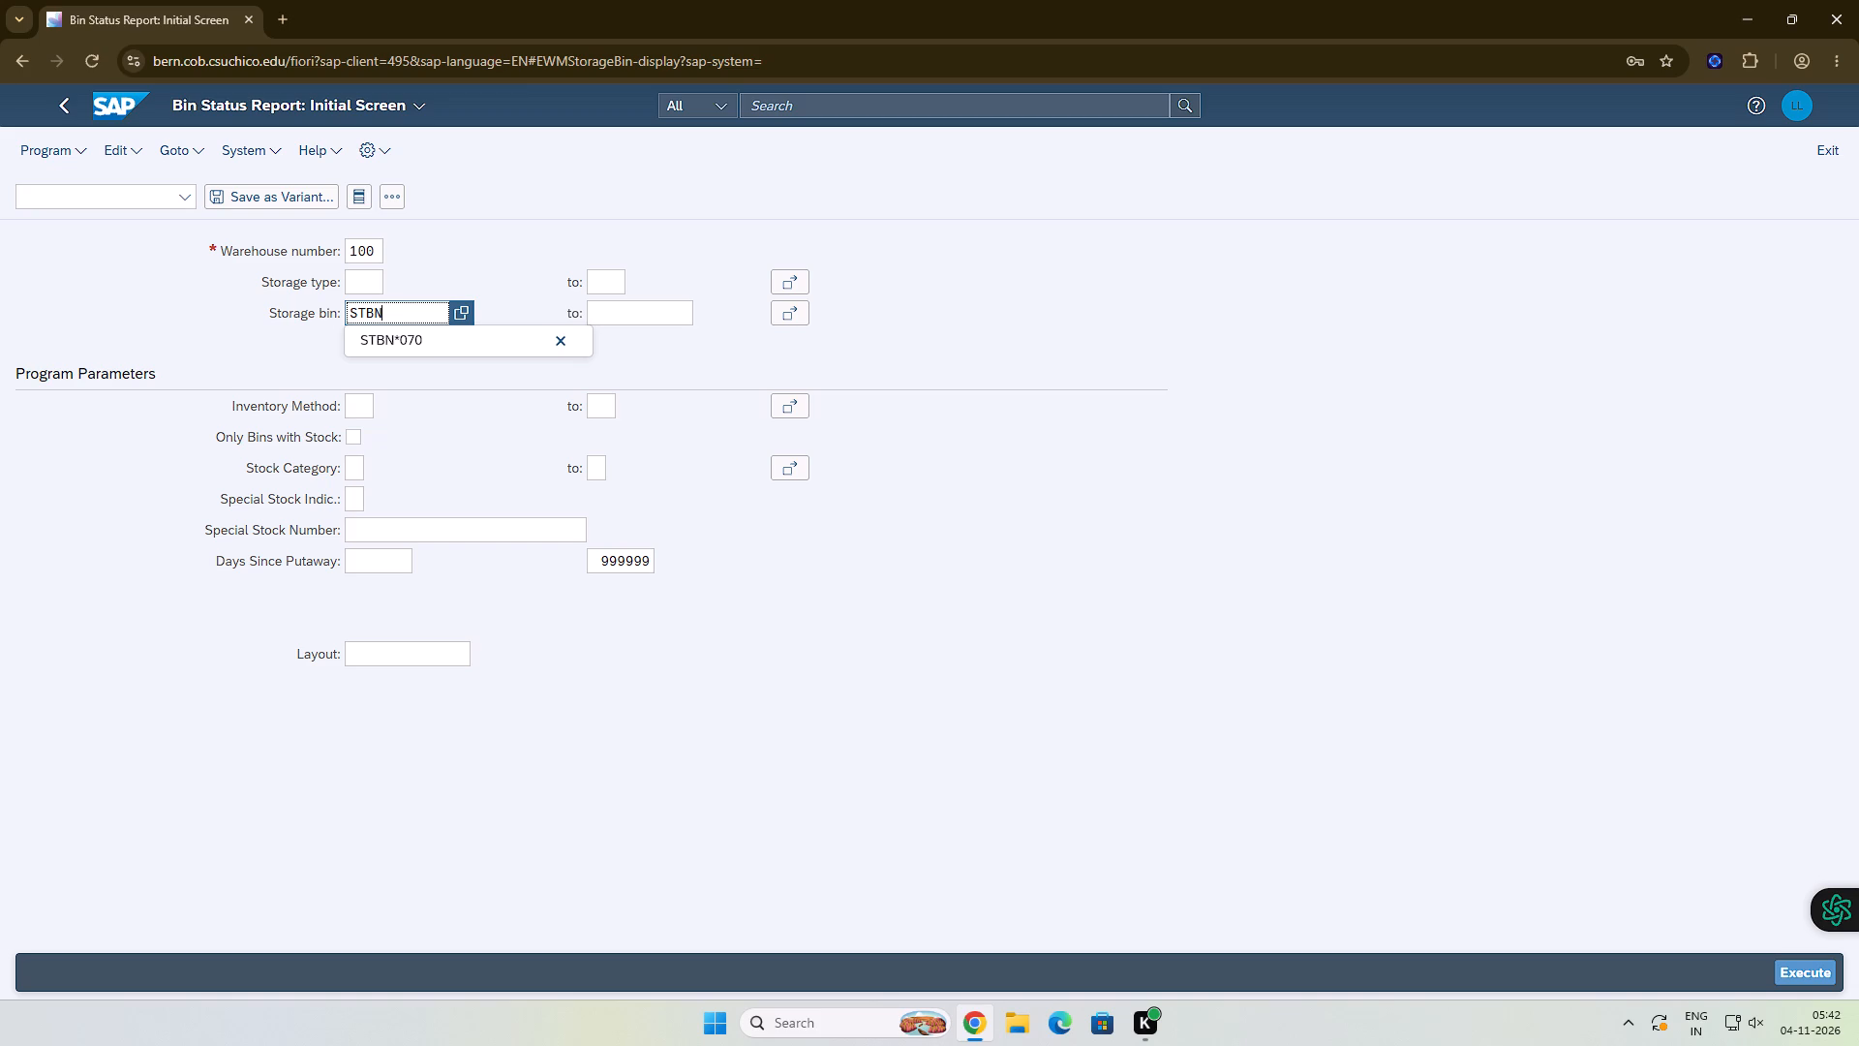
{"action": "key", "text": "shift+asterisk"}
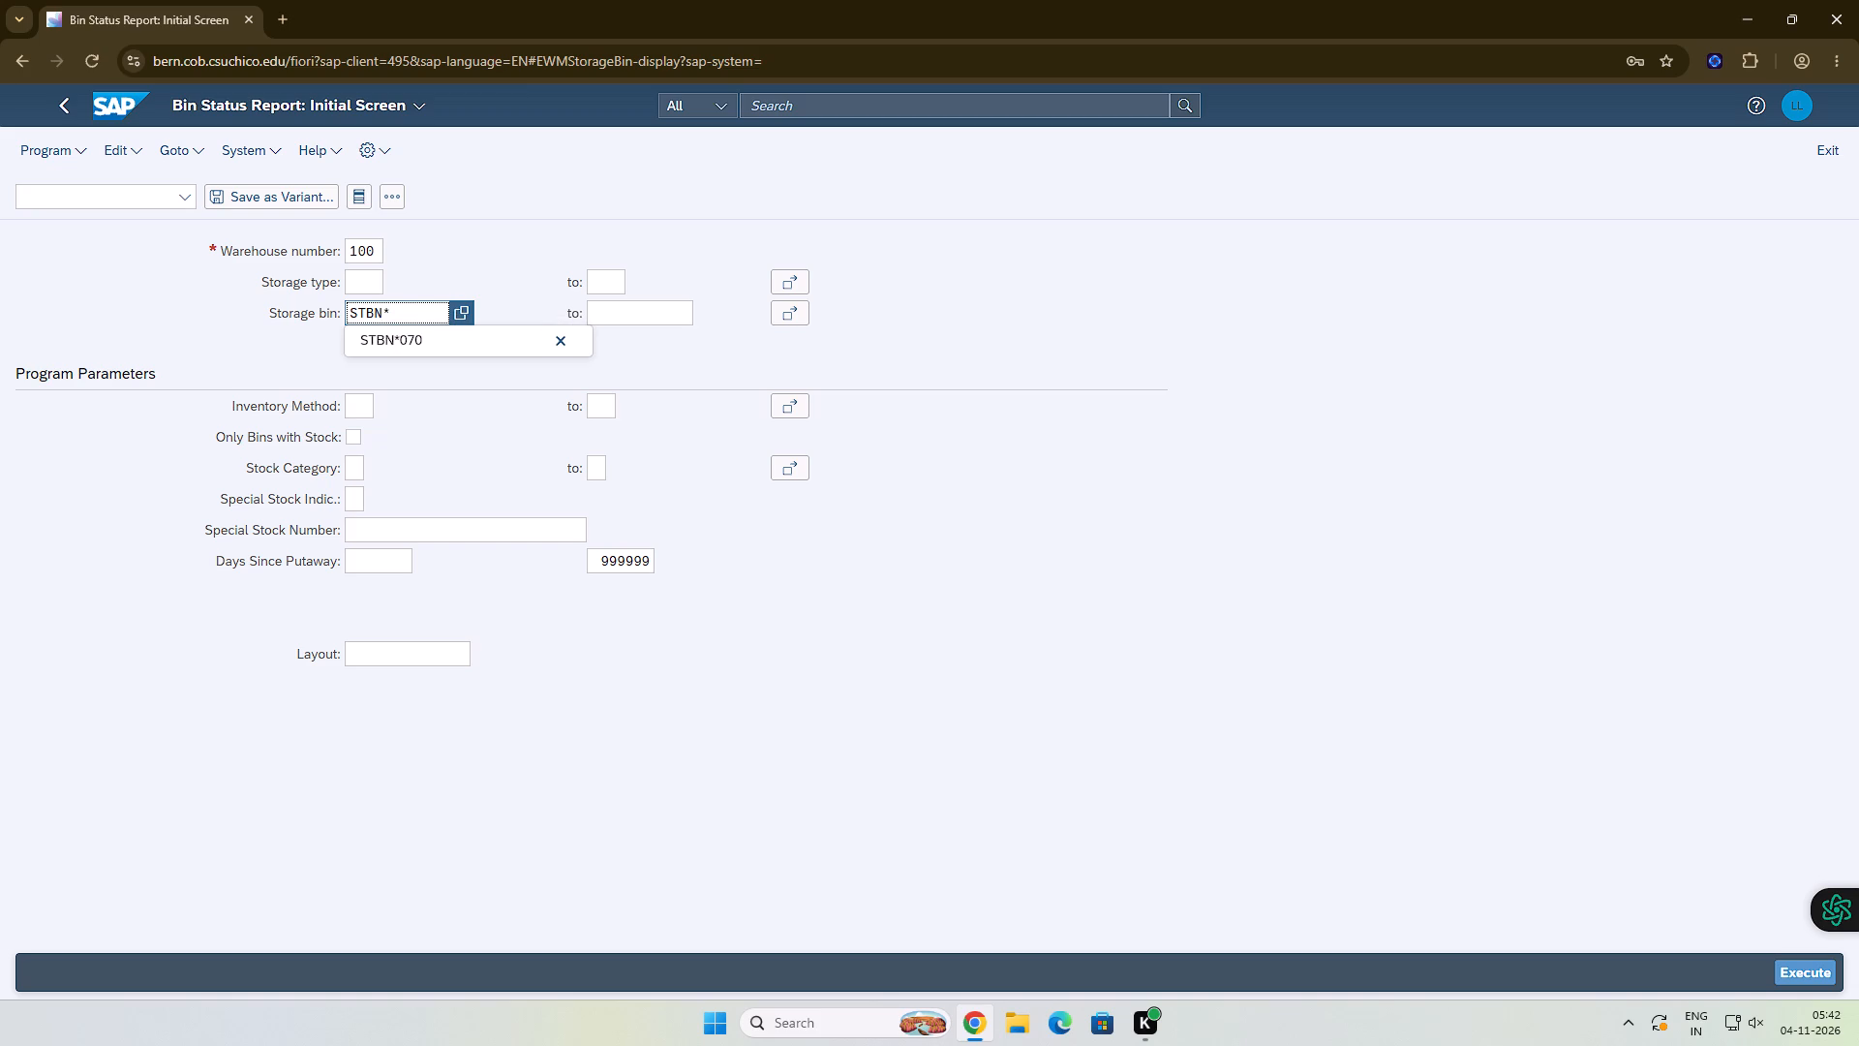
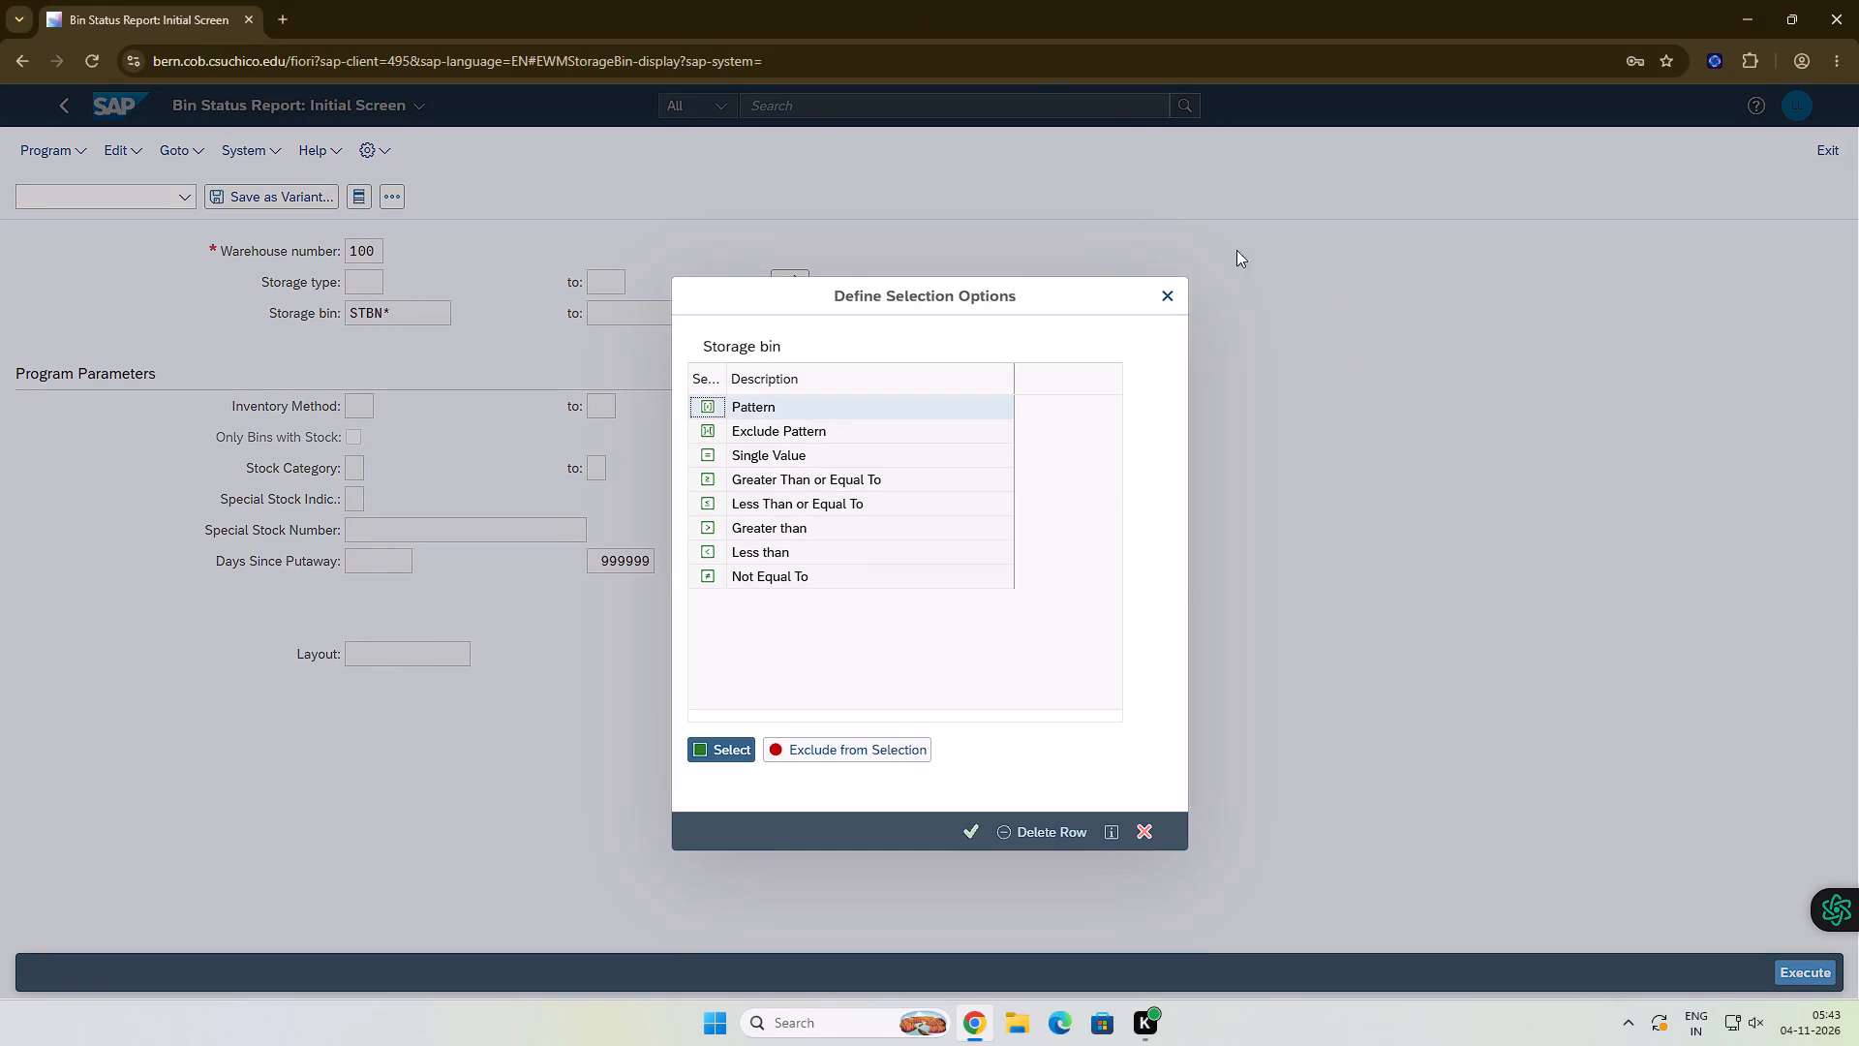
Dismiss the selection options, set the storage bin pattern to STBN*070, and execute the bin status report.
{"action": "left_click", "coordinate": [1162, 297]}
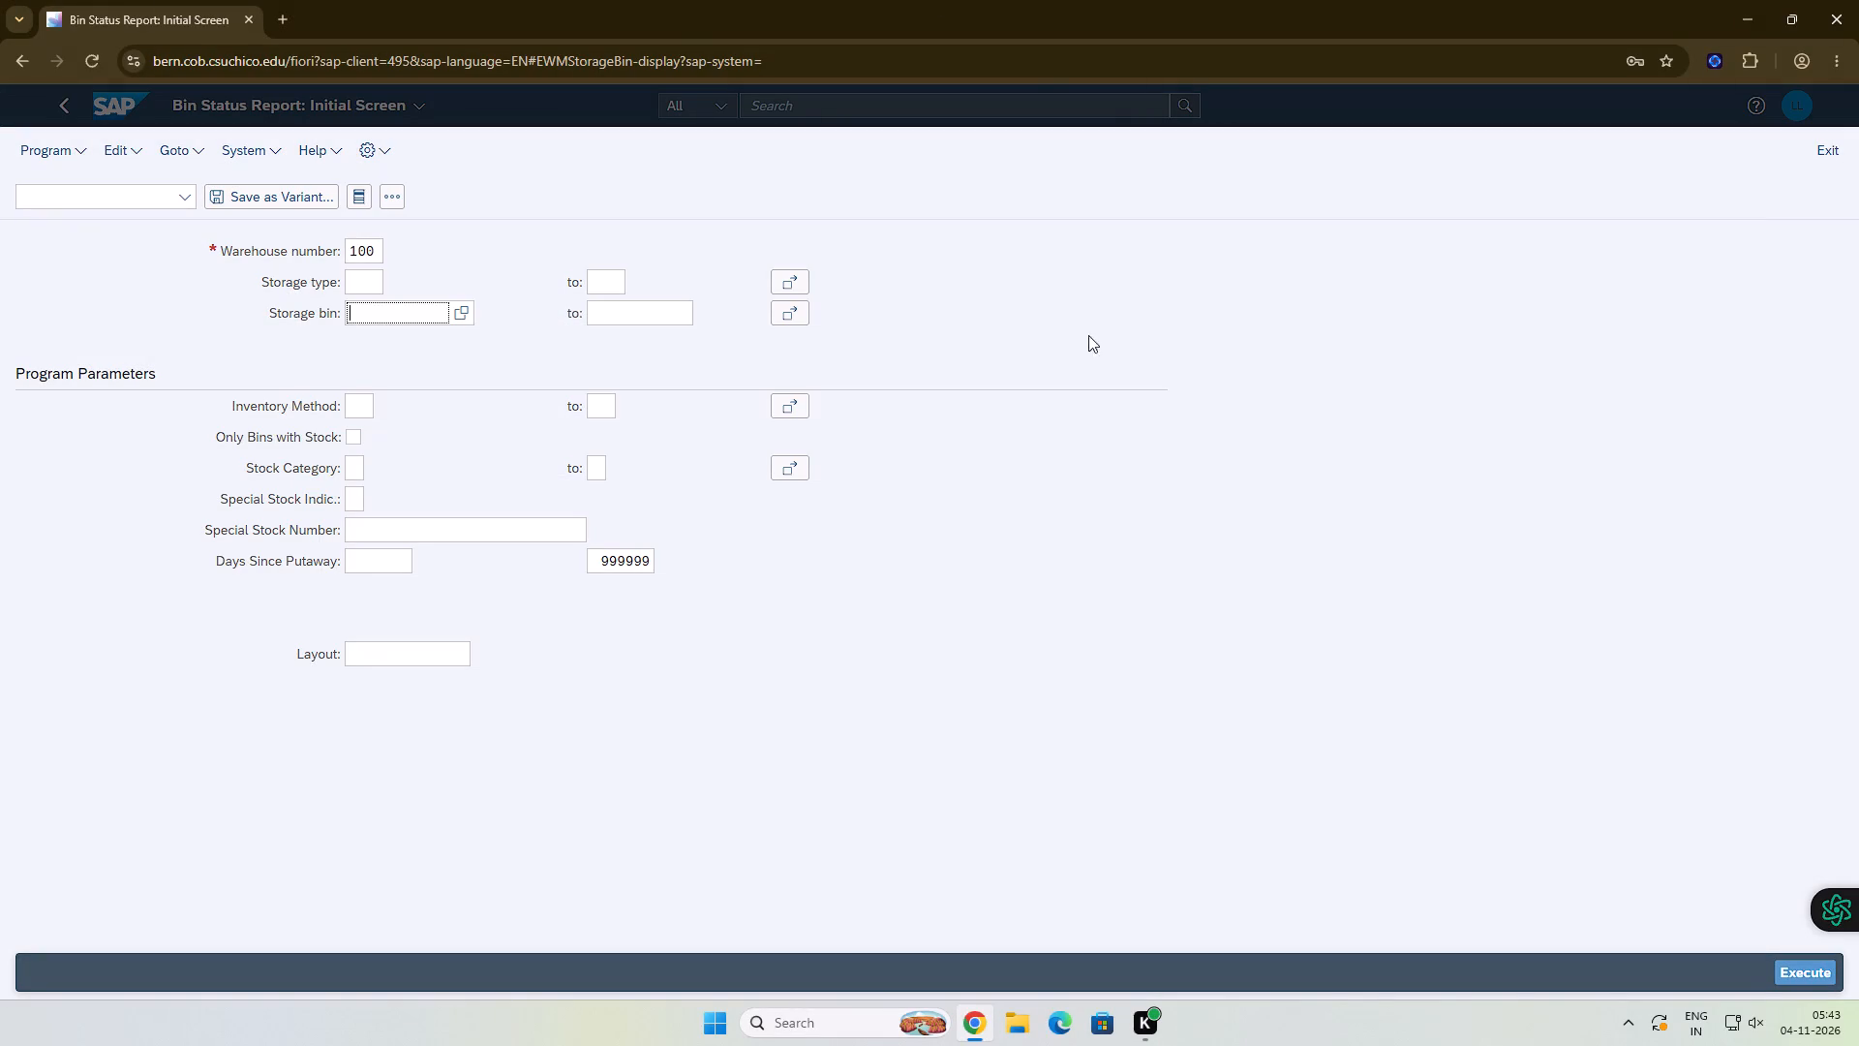
{"action": "left_click", "coordinate": [365, 313]}
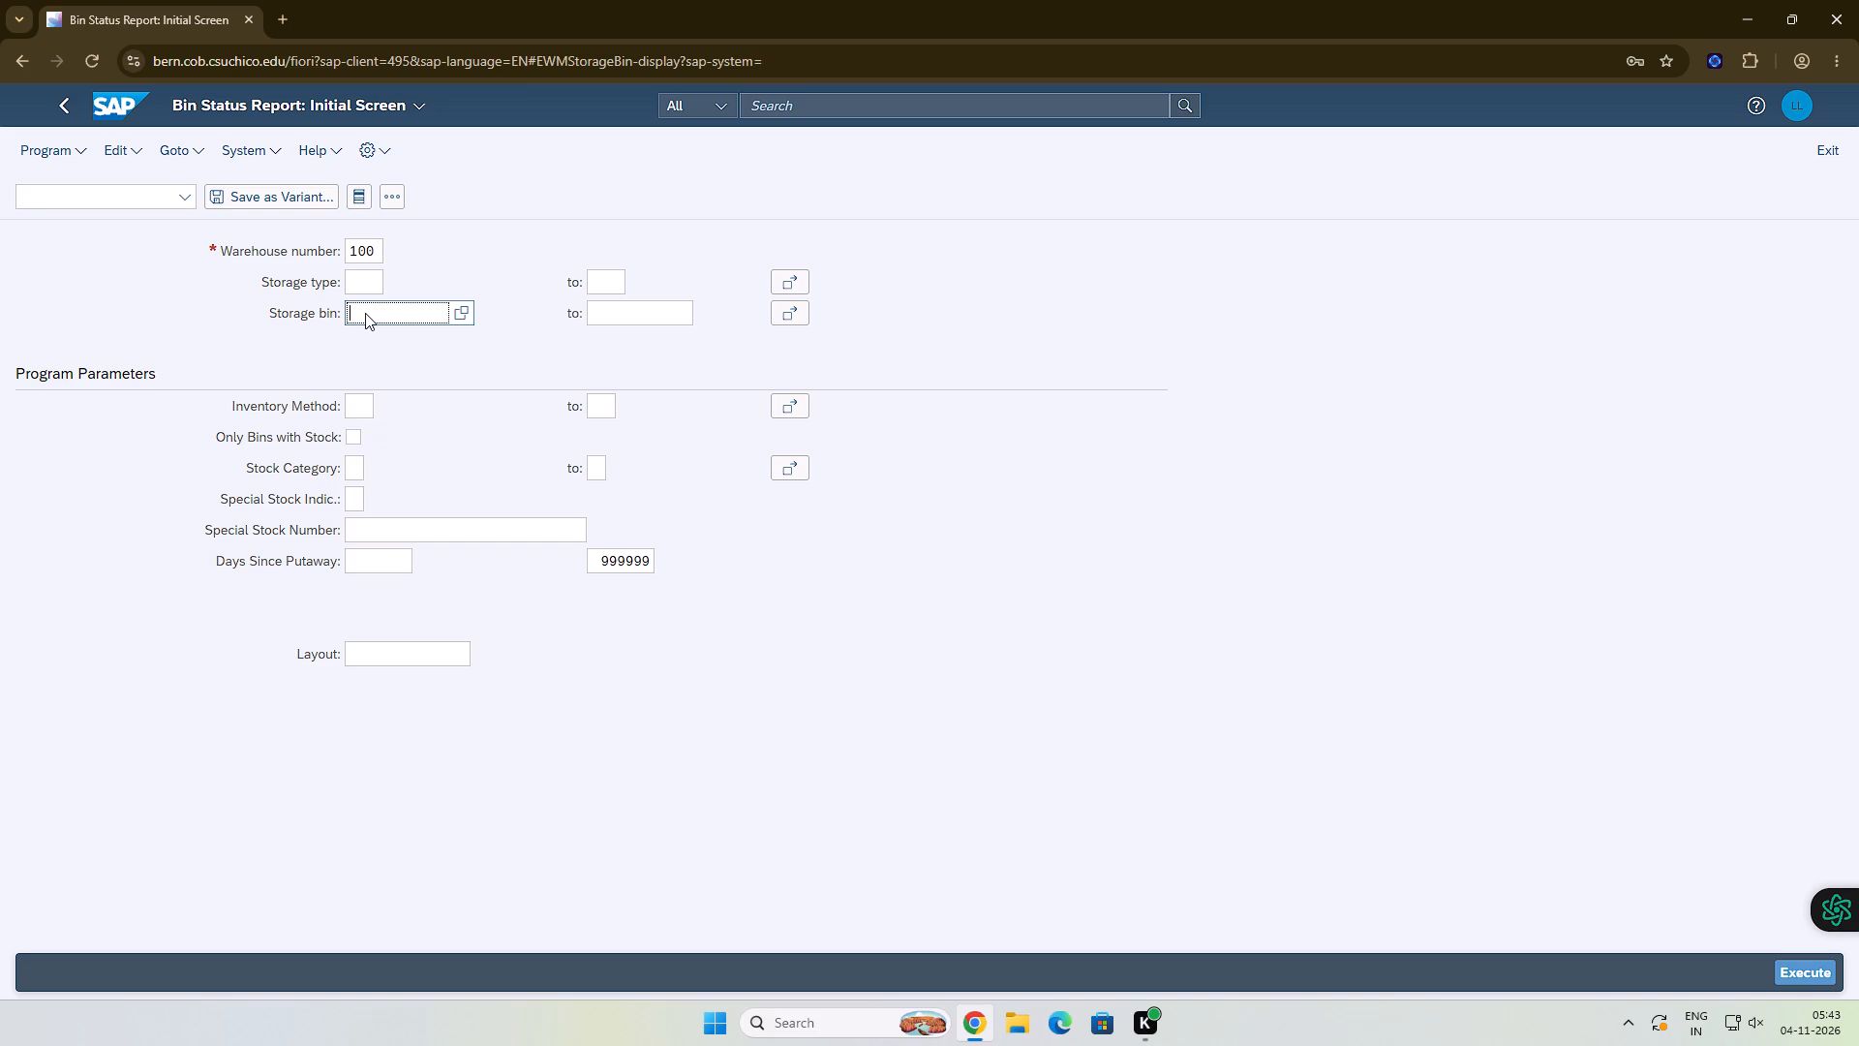
{"action": "type", "text": "STBN"}
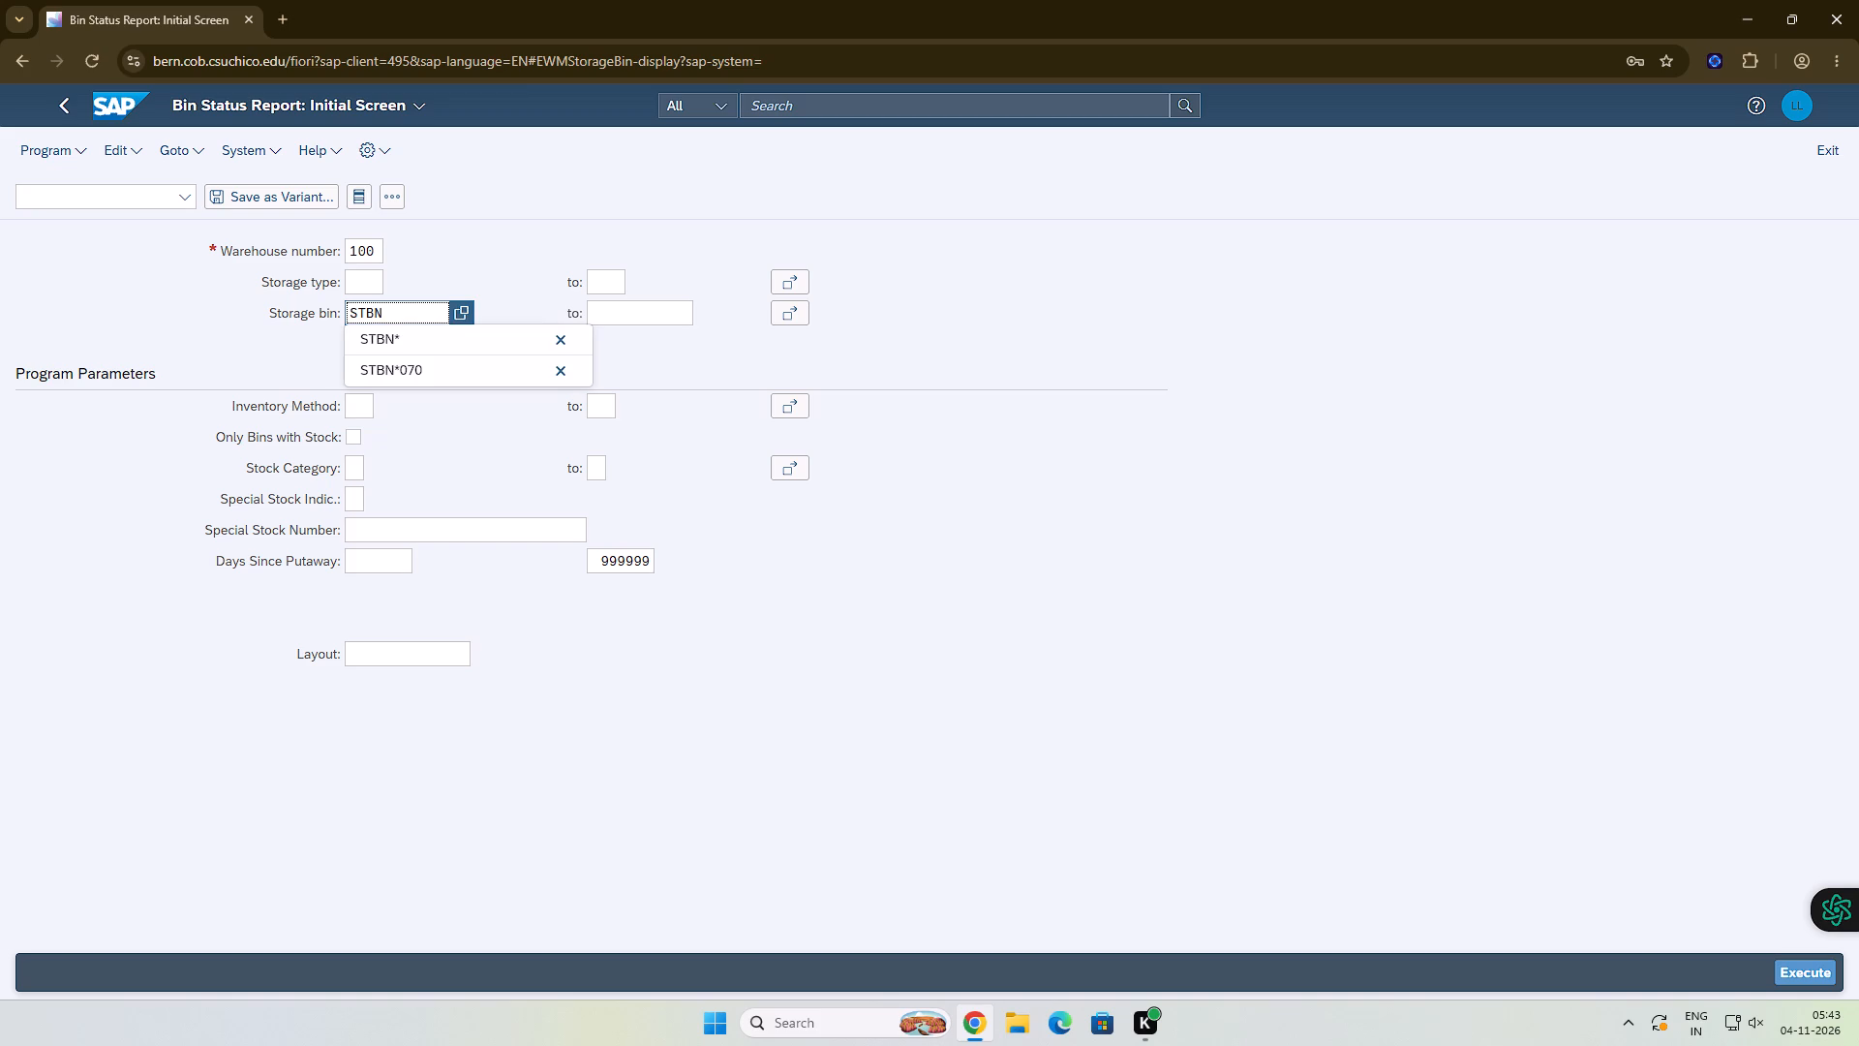
{"action": "type", "text": "*070"}
{"action": "left_click", "coordinate": [1797, 964]}
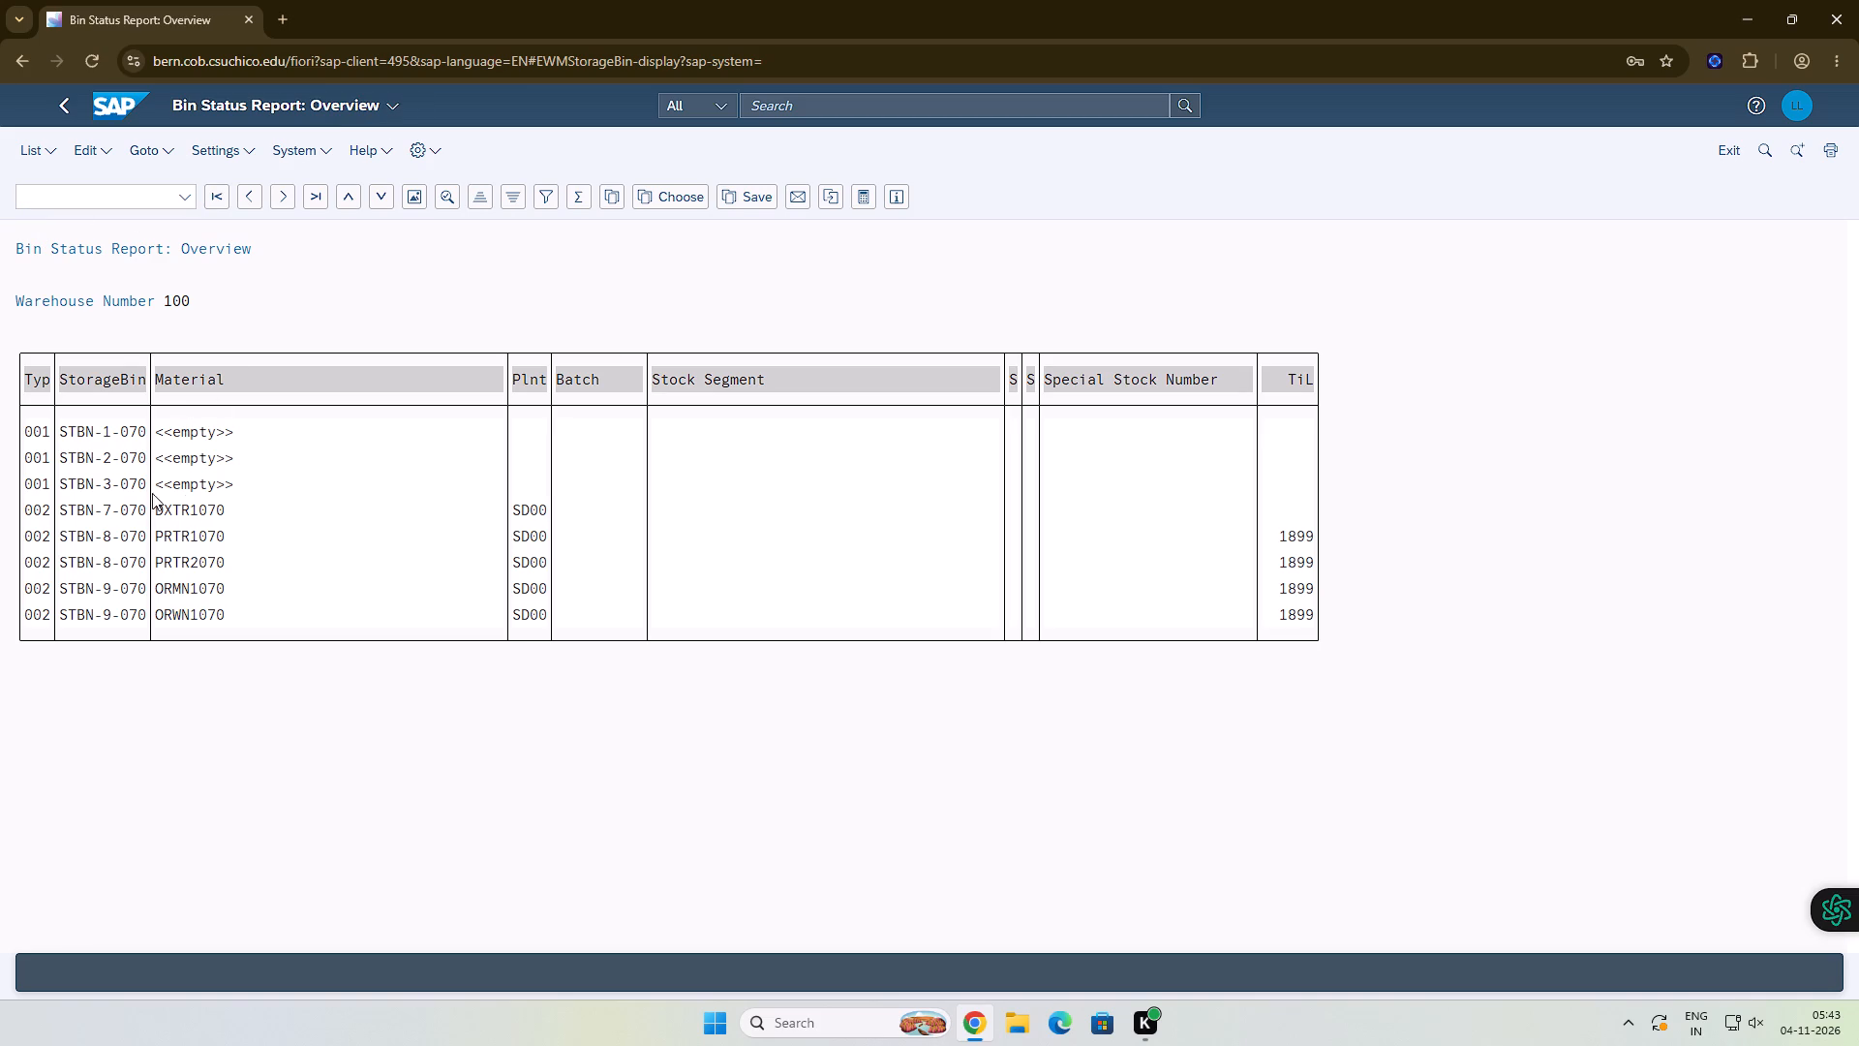
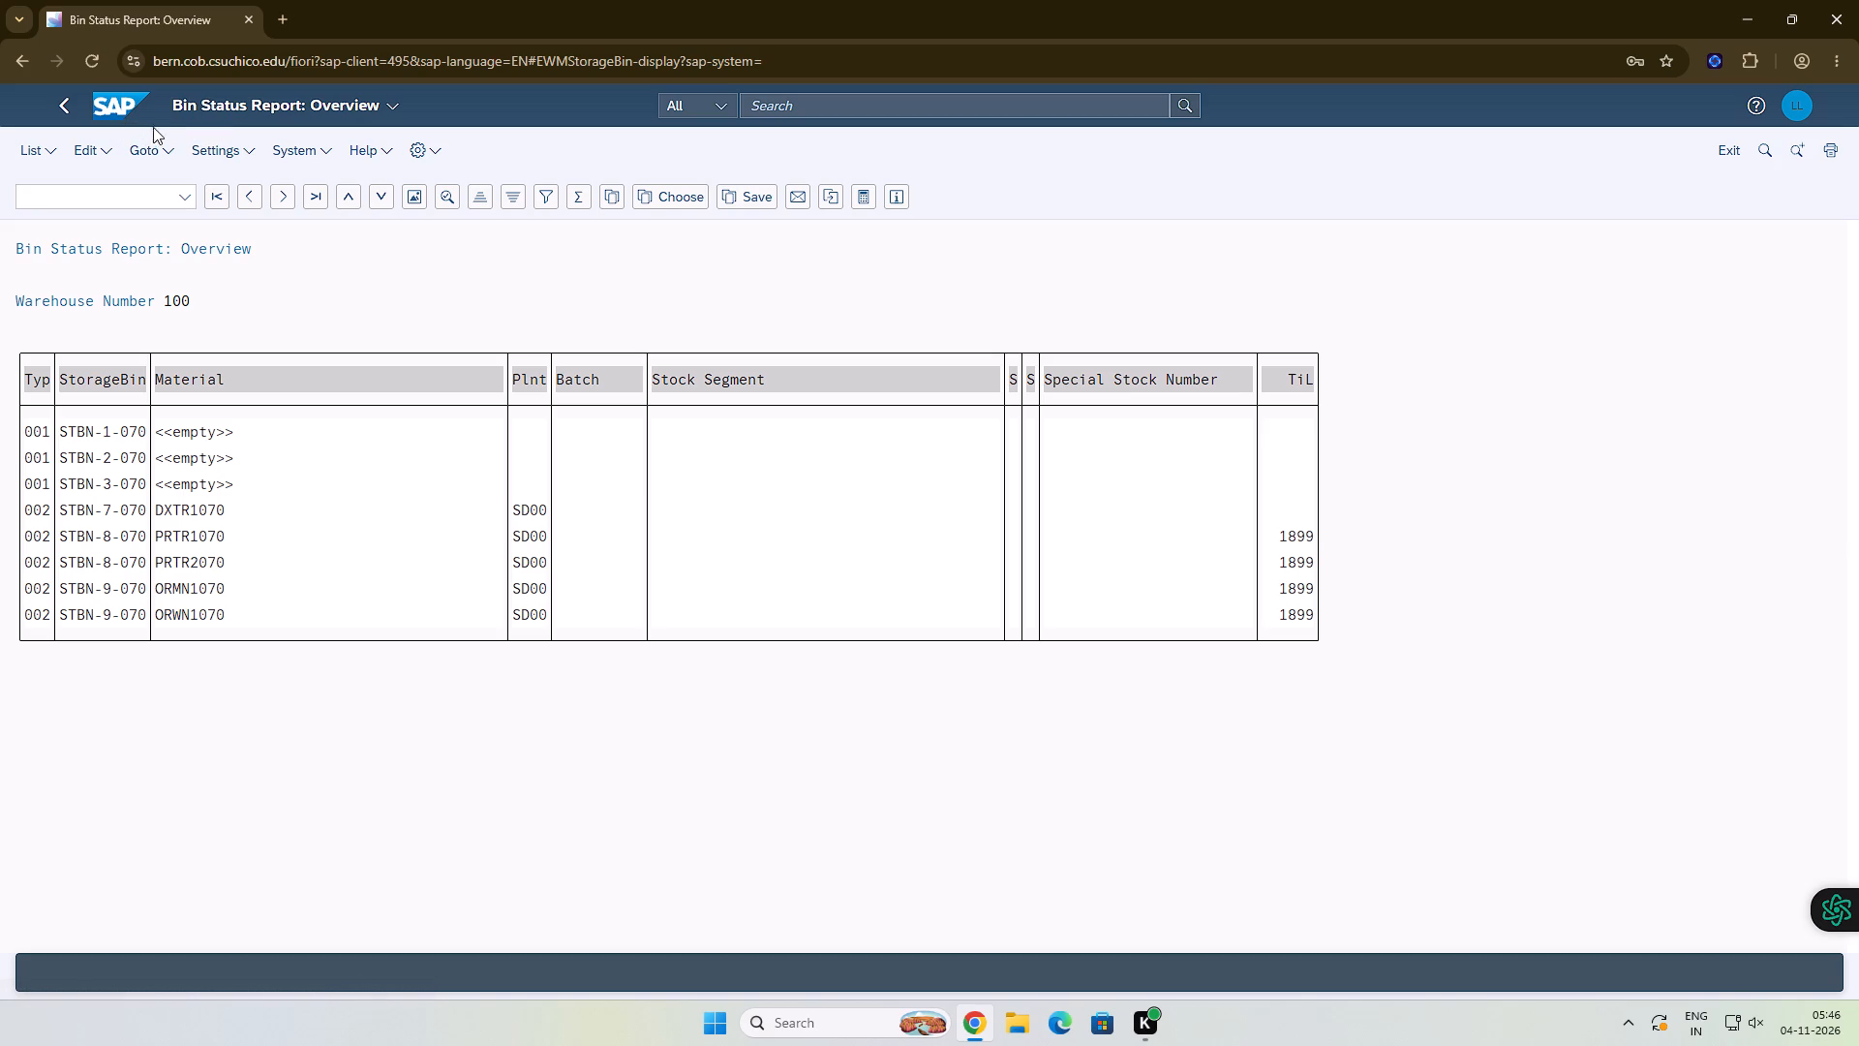
Leave the bin status report for the home page and open the Warehouse Management space at its Plant Manager section.
{"action": "left_click", "coordinate": [113, 123]}
{"action": "left_click", "coordinate": [120, 118]}
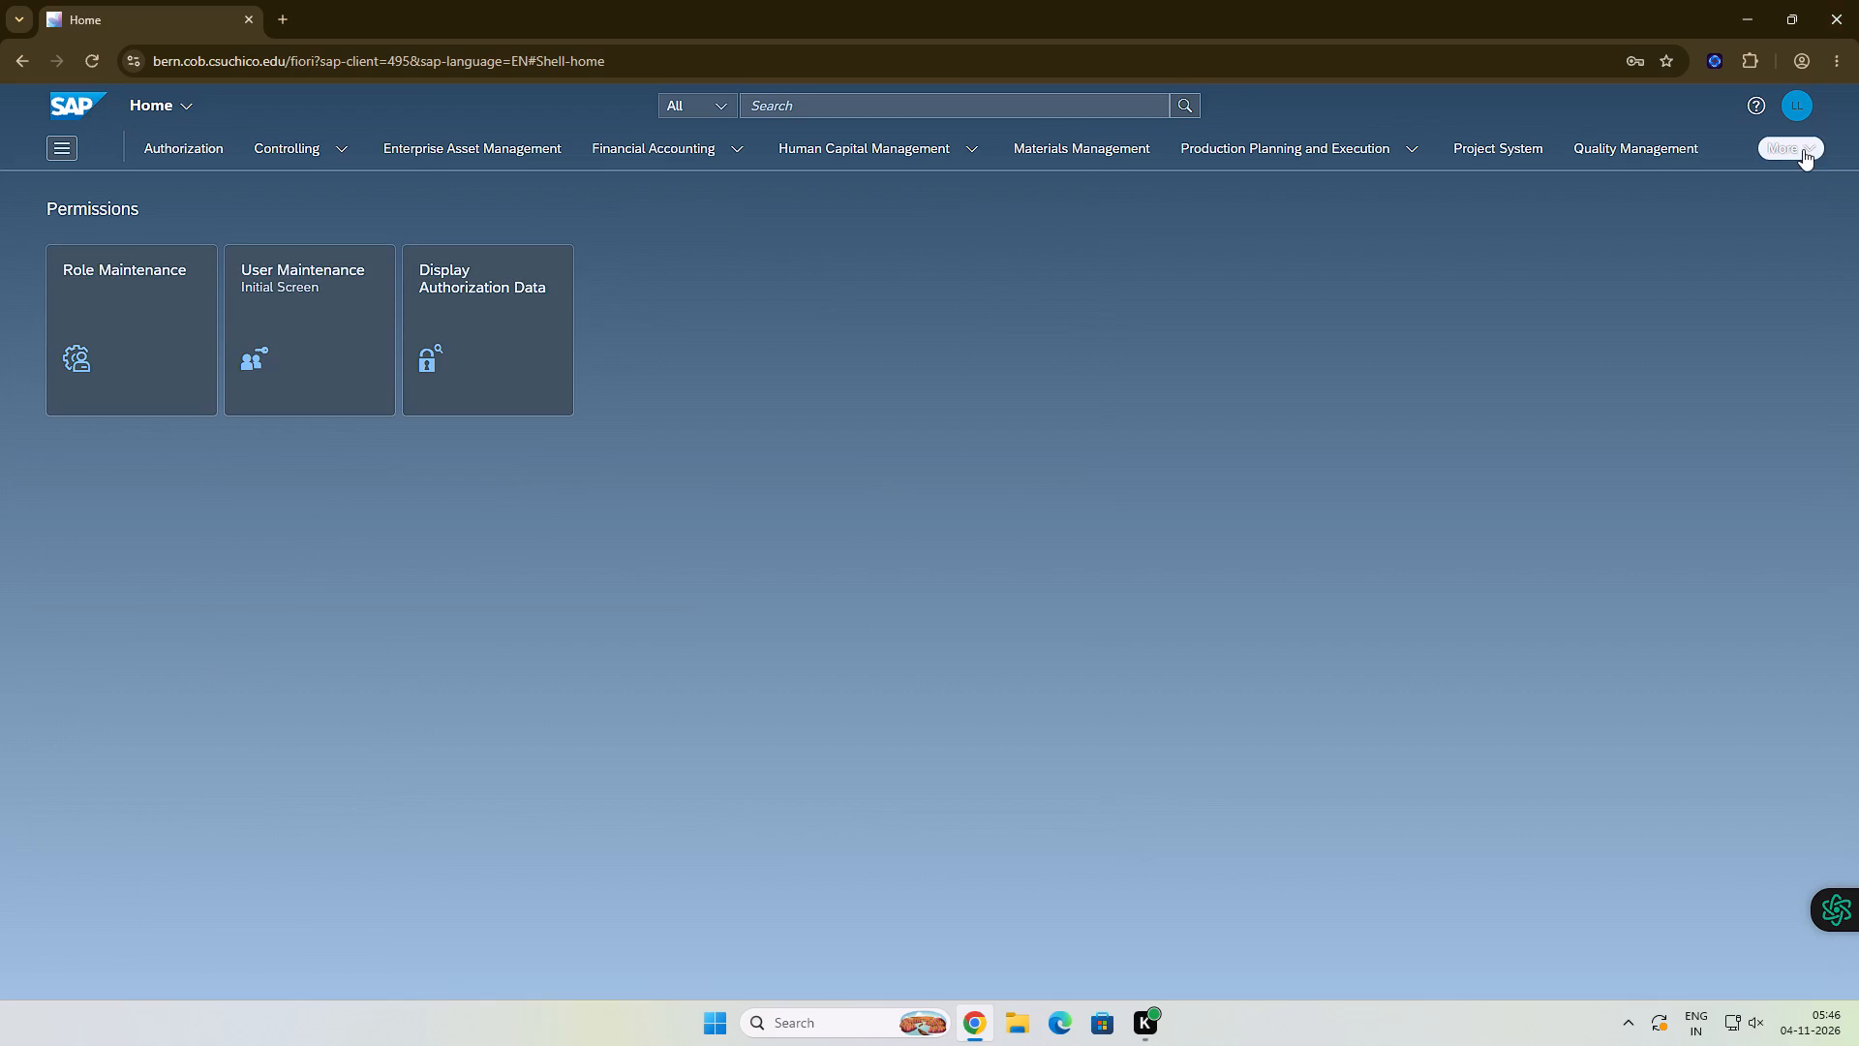
{"action": "left_click", "coordinate": [1805, 150]}
{"action": "left_click", "coordinate": [1754, 257]}
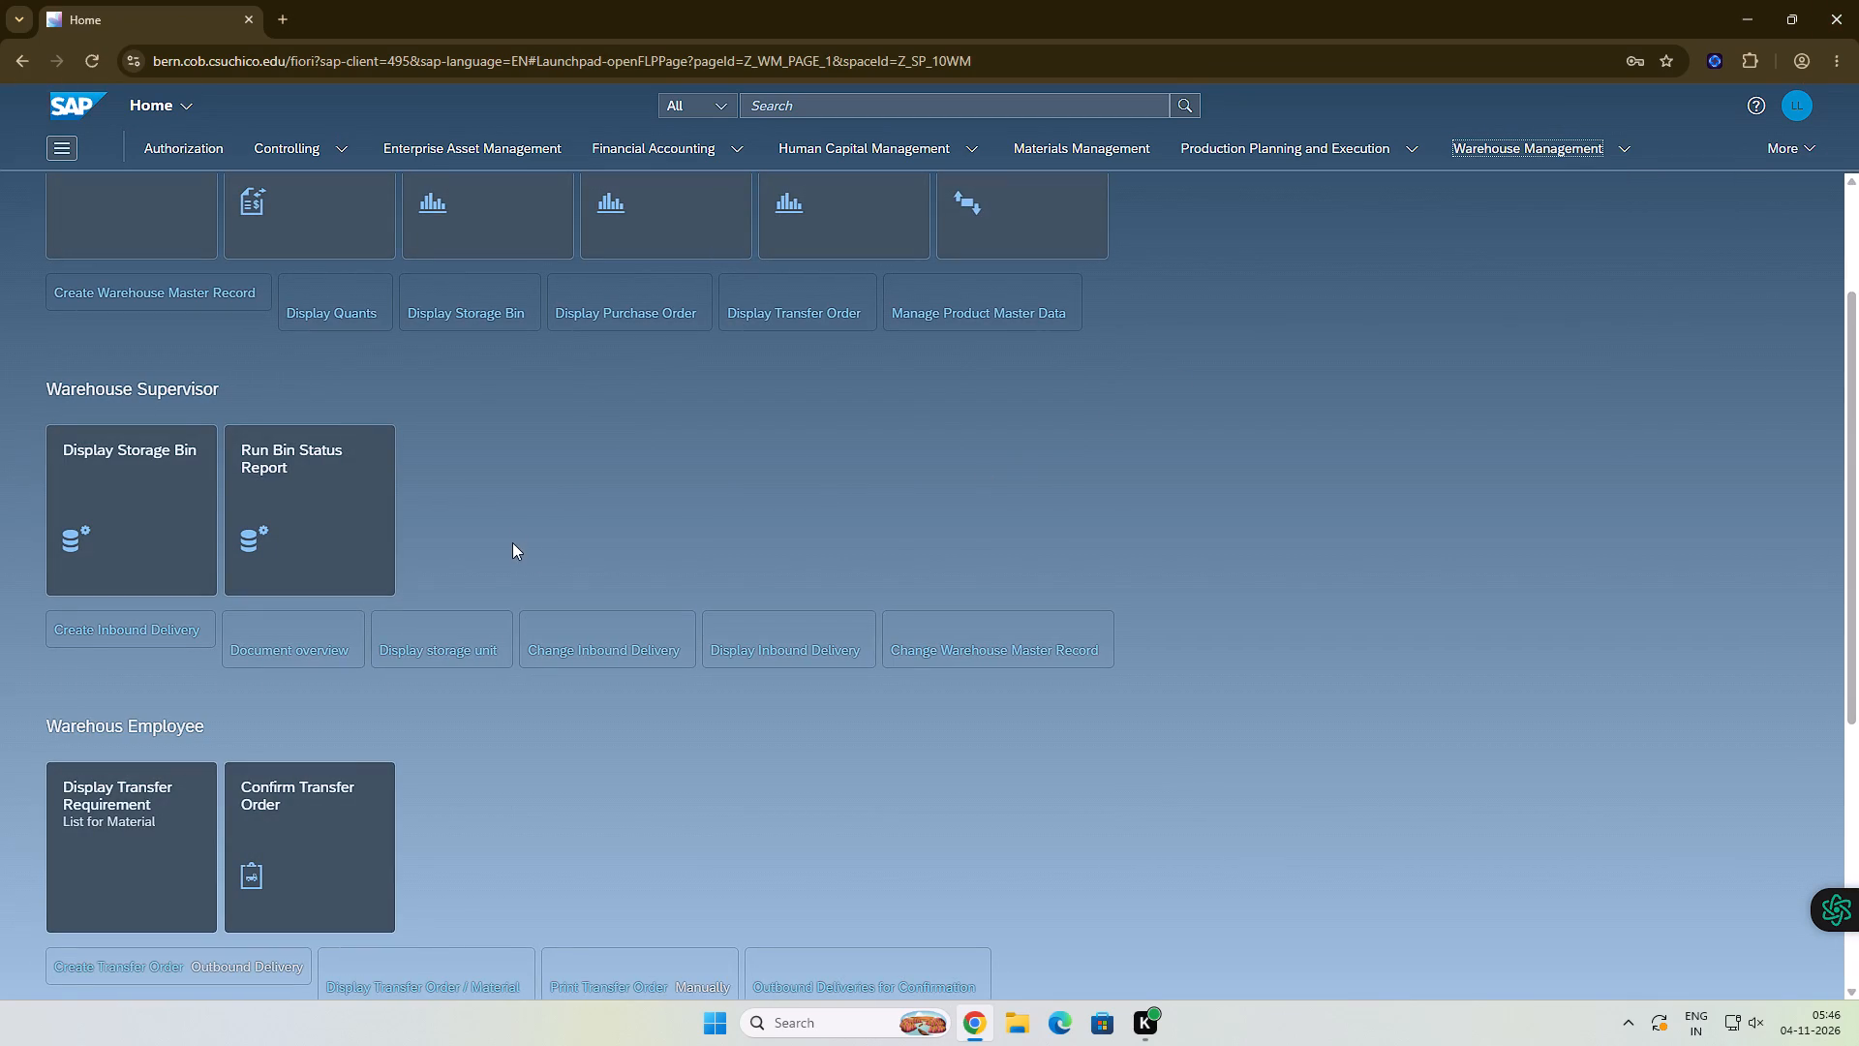
{"action": "scroll", "coordinate": [520, 510], "scroll_direction": "up", "scroll_amount": 9}
{"action": "left_click", "coordinate": [1397, 413]}
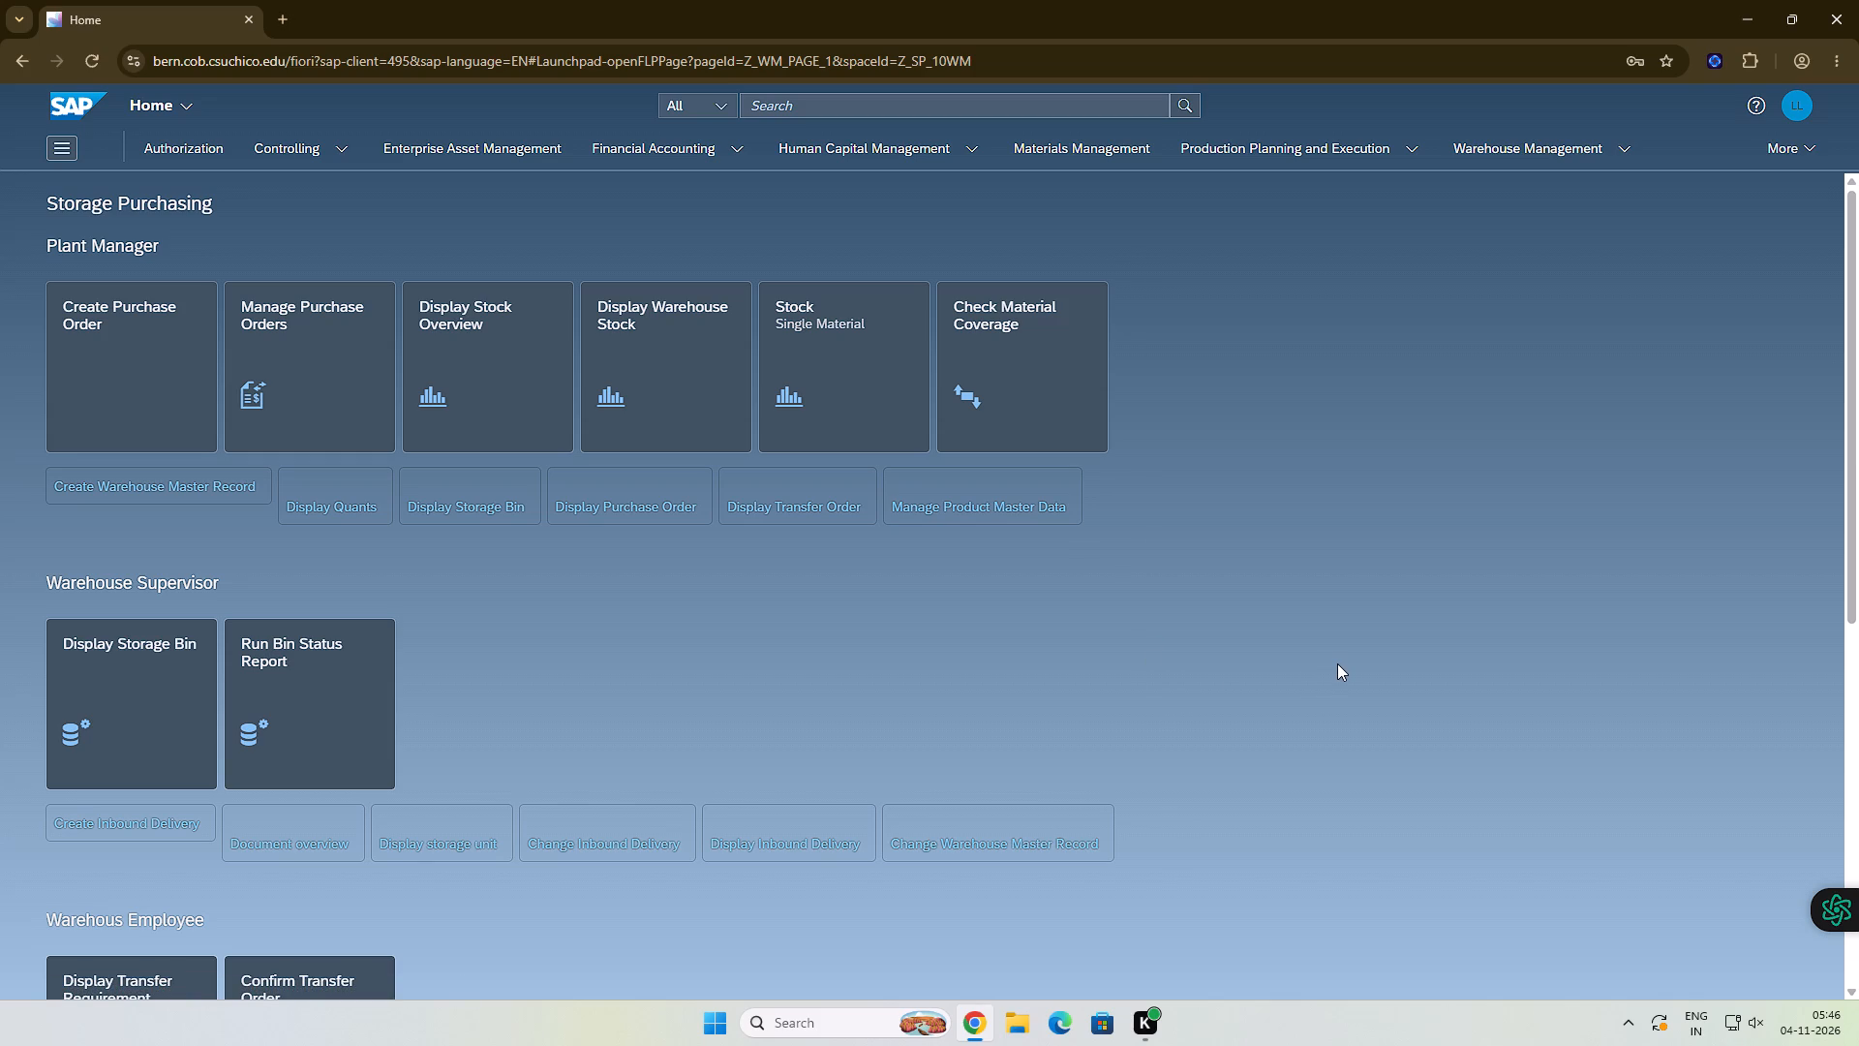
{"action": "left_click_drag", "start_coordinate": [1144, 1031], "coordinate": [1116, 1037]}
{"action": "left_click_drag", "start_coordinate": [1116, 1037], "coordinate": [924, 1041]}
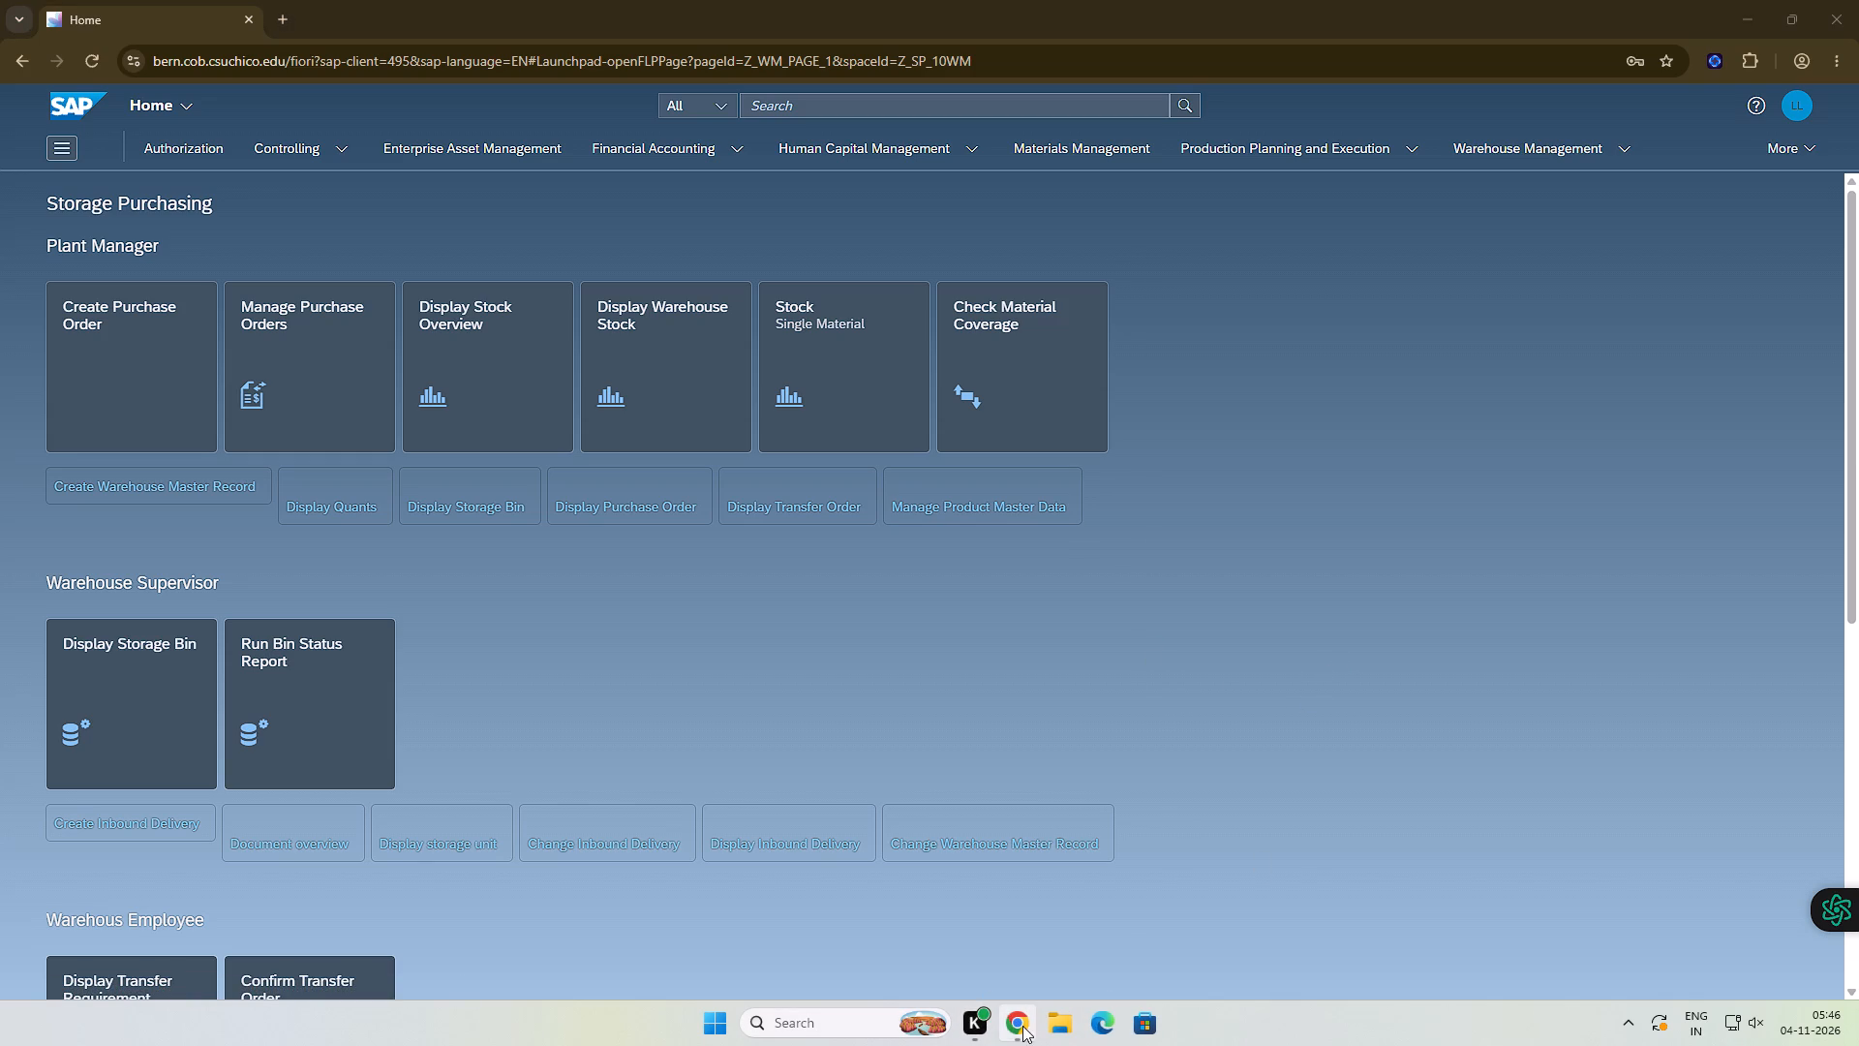
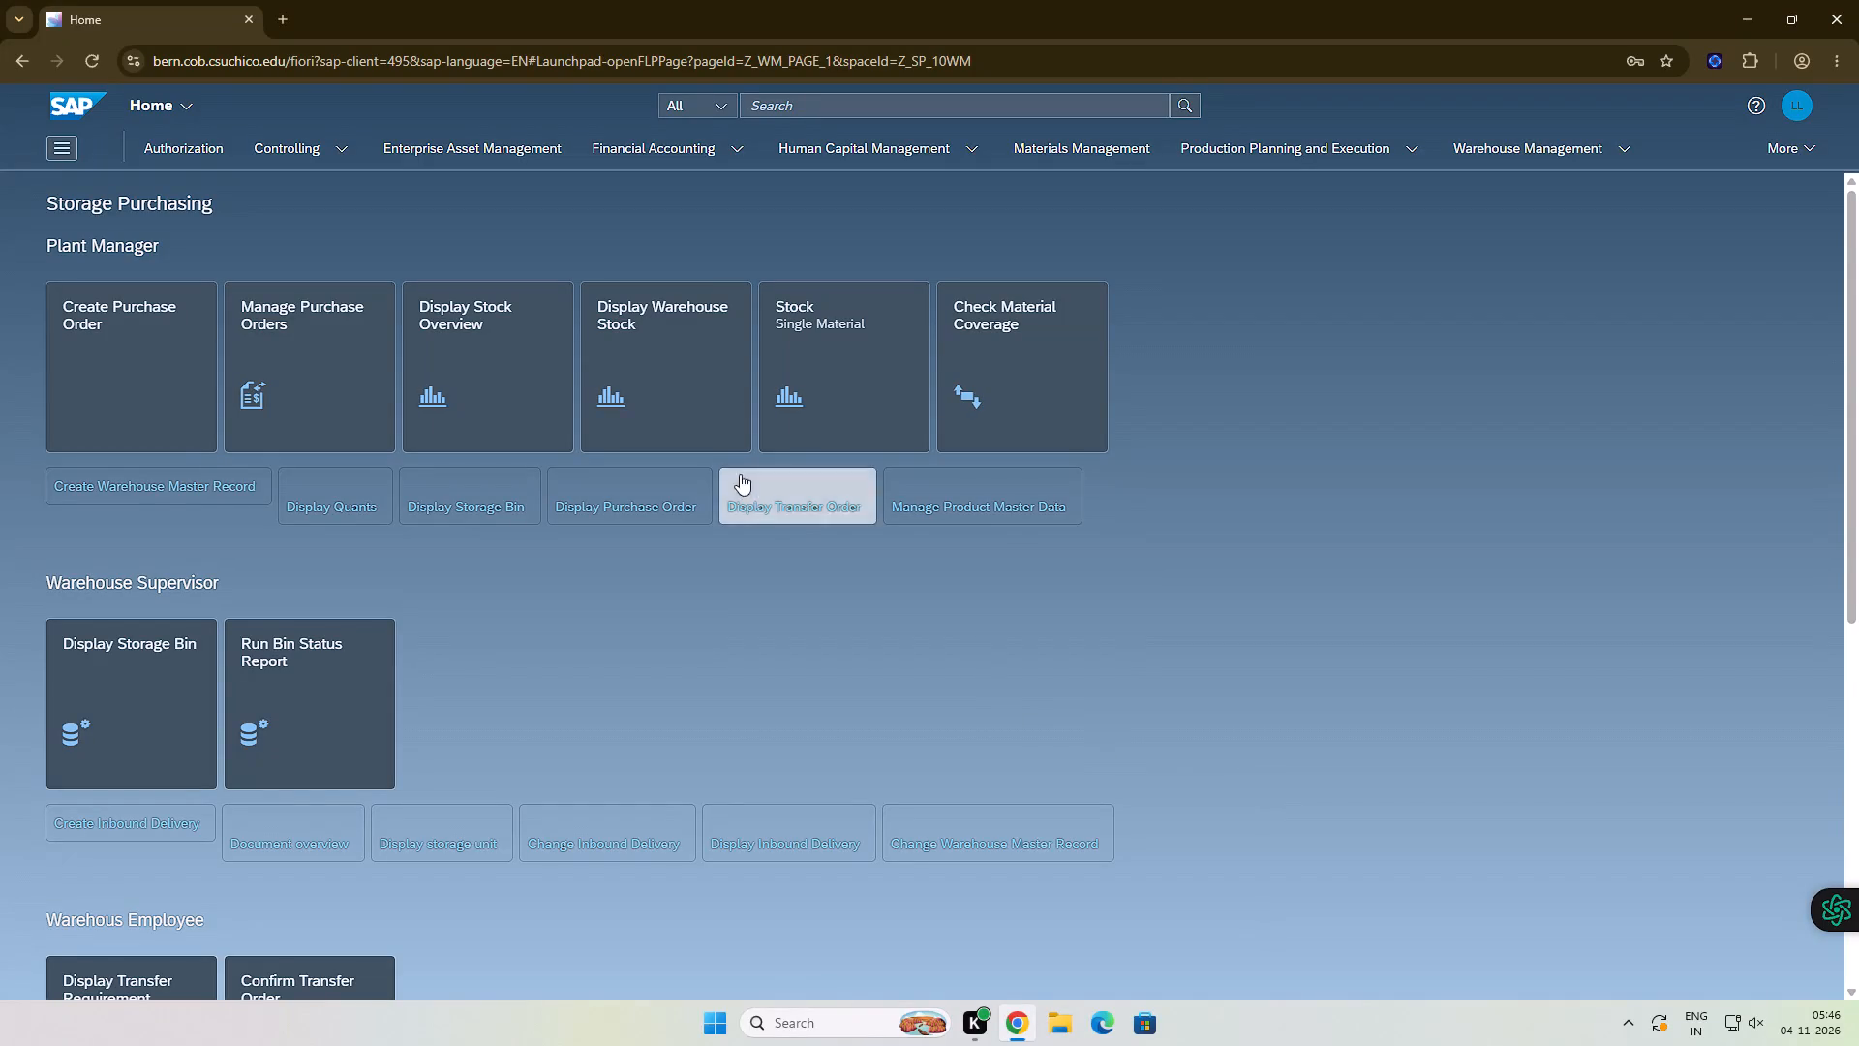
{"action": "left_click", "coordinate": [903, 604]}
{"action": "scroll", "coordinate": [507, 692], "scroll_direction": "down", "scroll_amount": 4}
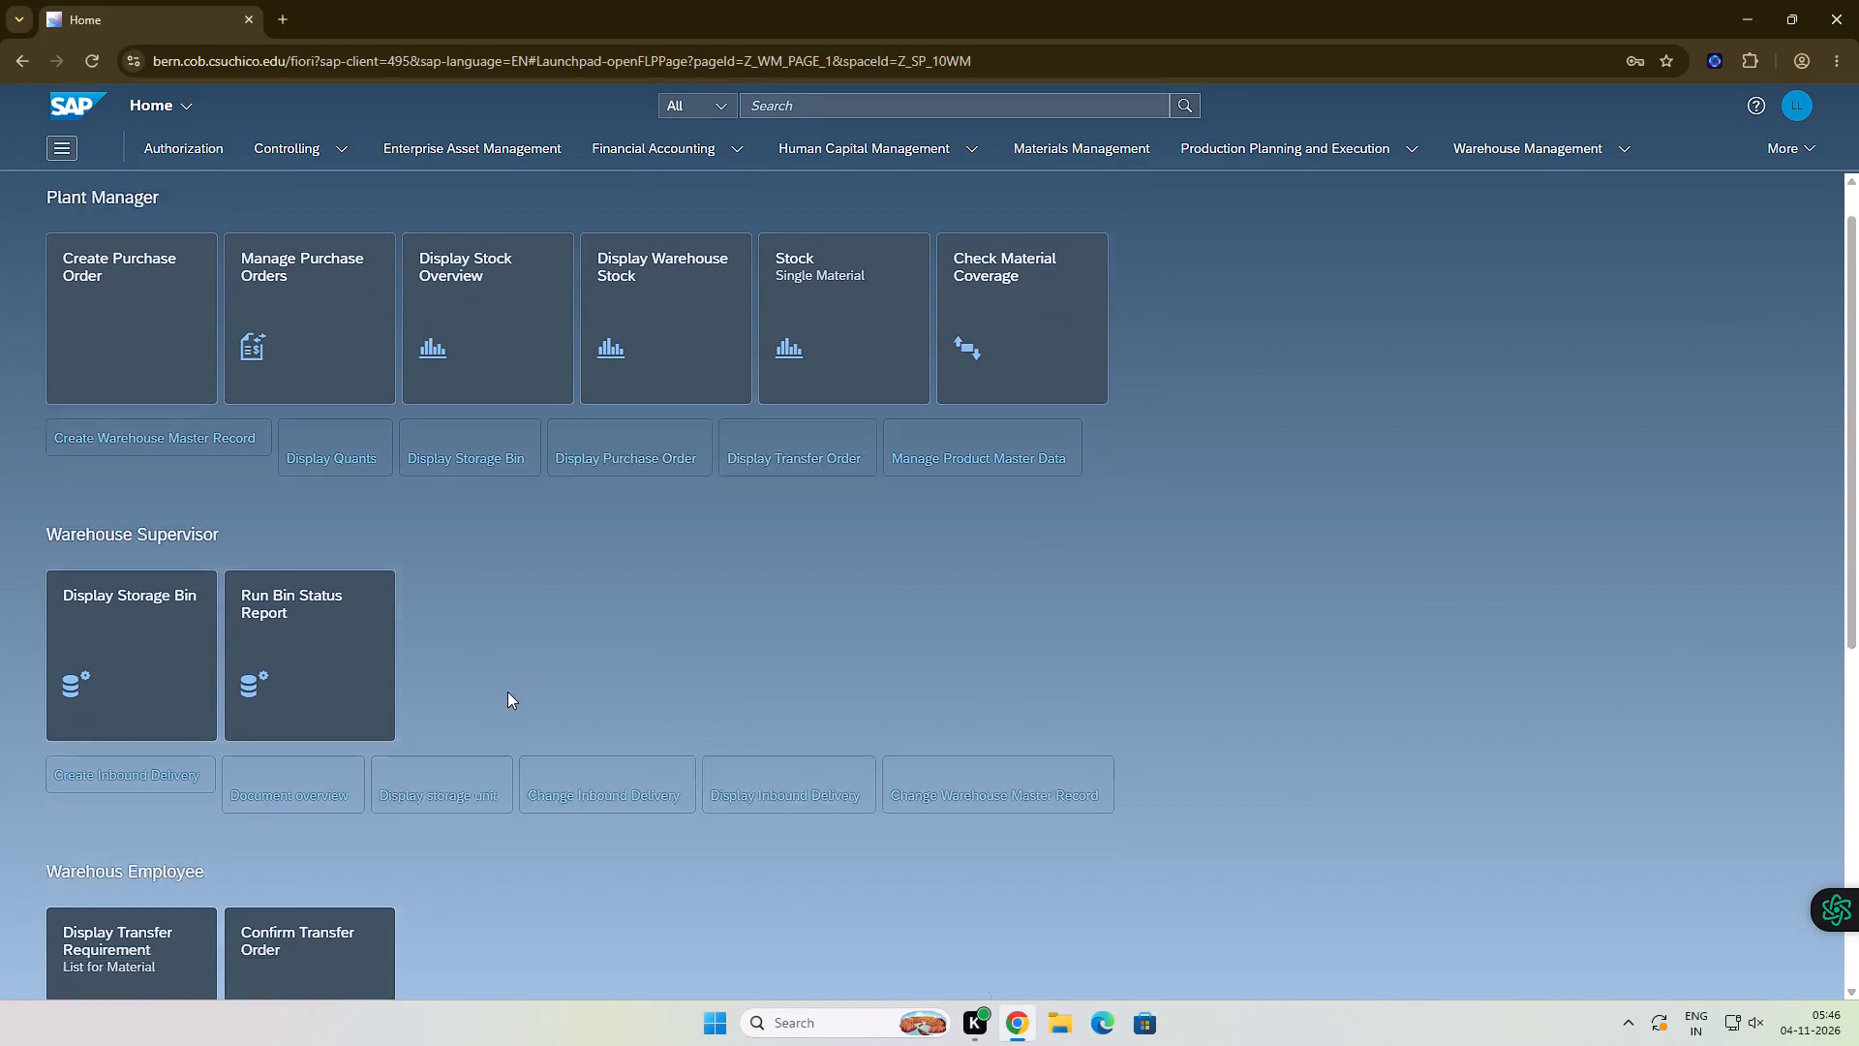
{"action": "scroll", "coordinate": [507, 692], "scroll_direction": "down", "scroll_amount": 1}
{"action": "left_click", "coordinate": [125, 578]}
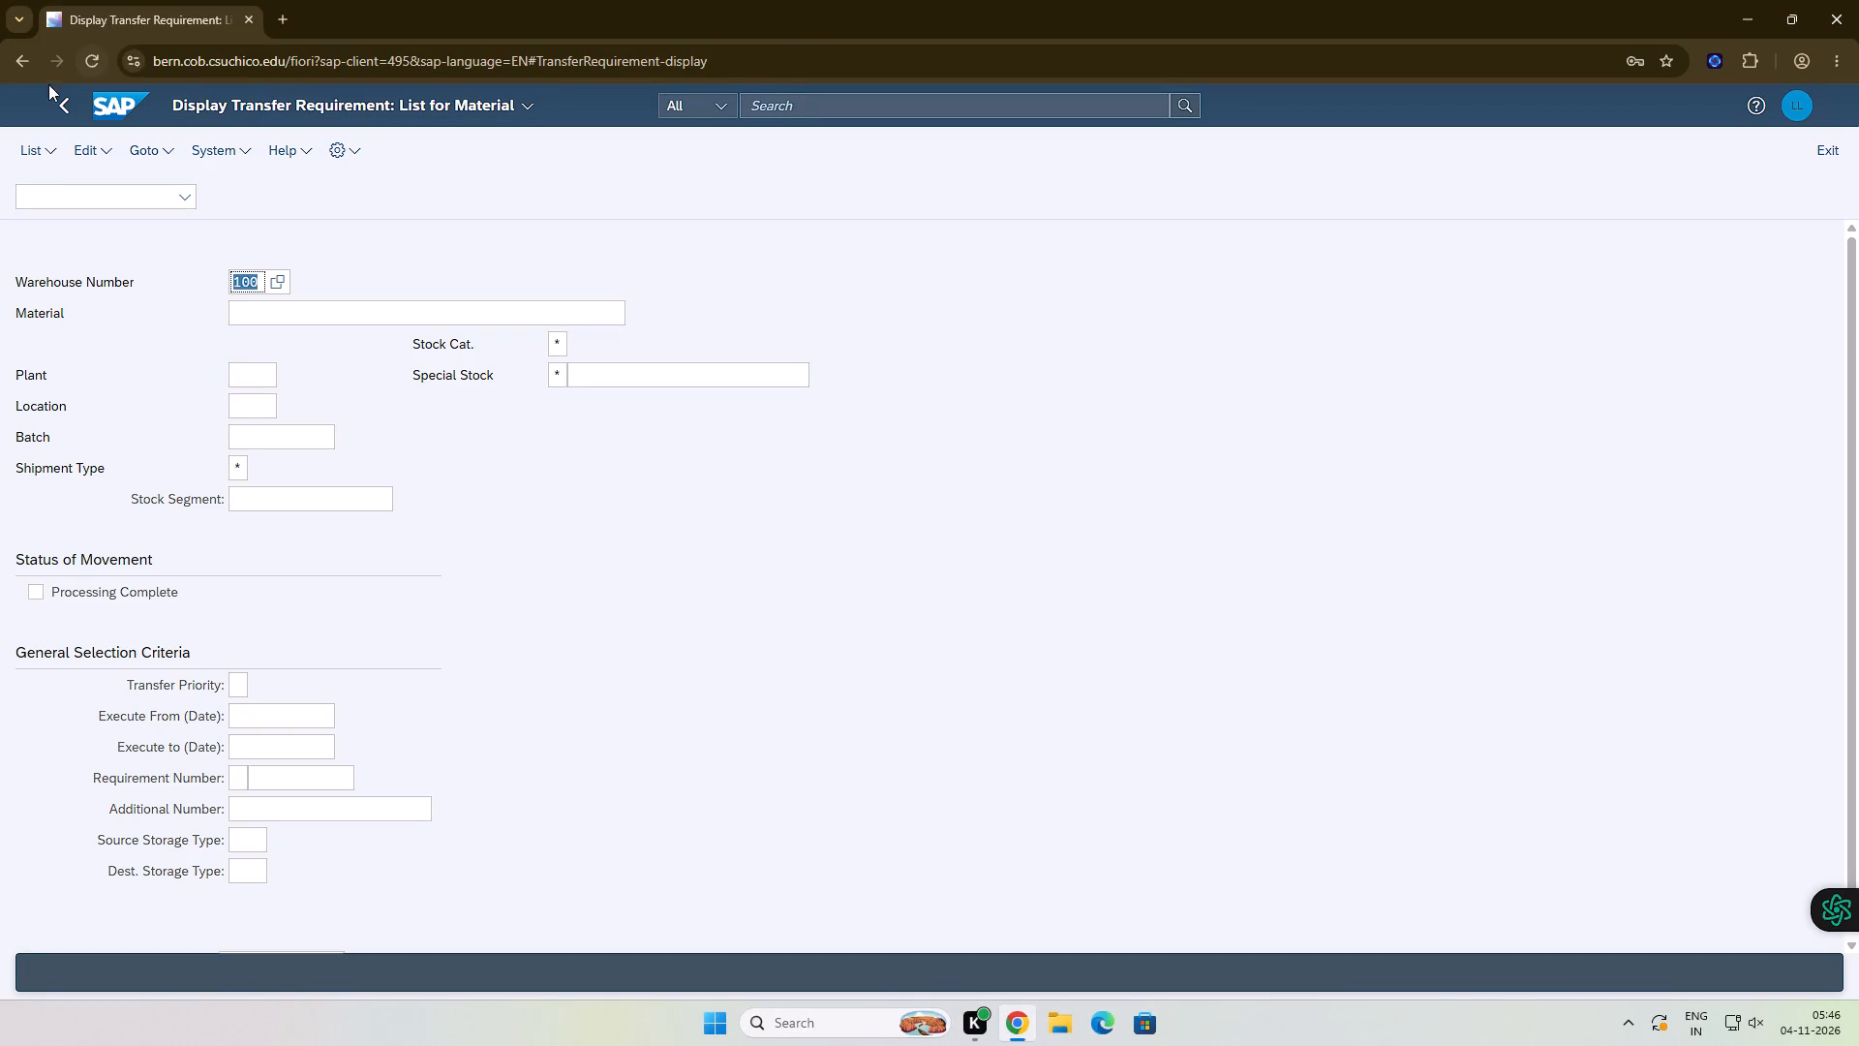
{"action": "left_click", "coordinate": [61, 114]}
Open the Display Transfer Requirement: List for Material app from the Warehouse Employee section.
{"action": "scroll", "coordinate": [540, 354], "scroll_direction": "up", "scroll_amount": 1}
{"action": "scroll", "coordinate": [543, 353], "scroll_direction": "down", "scroll_amount": 4}
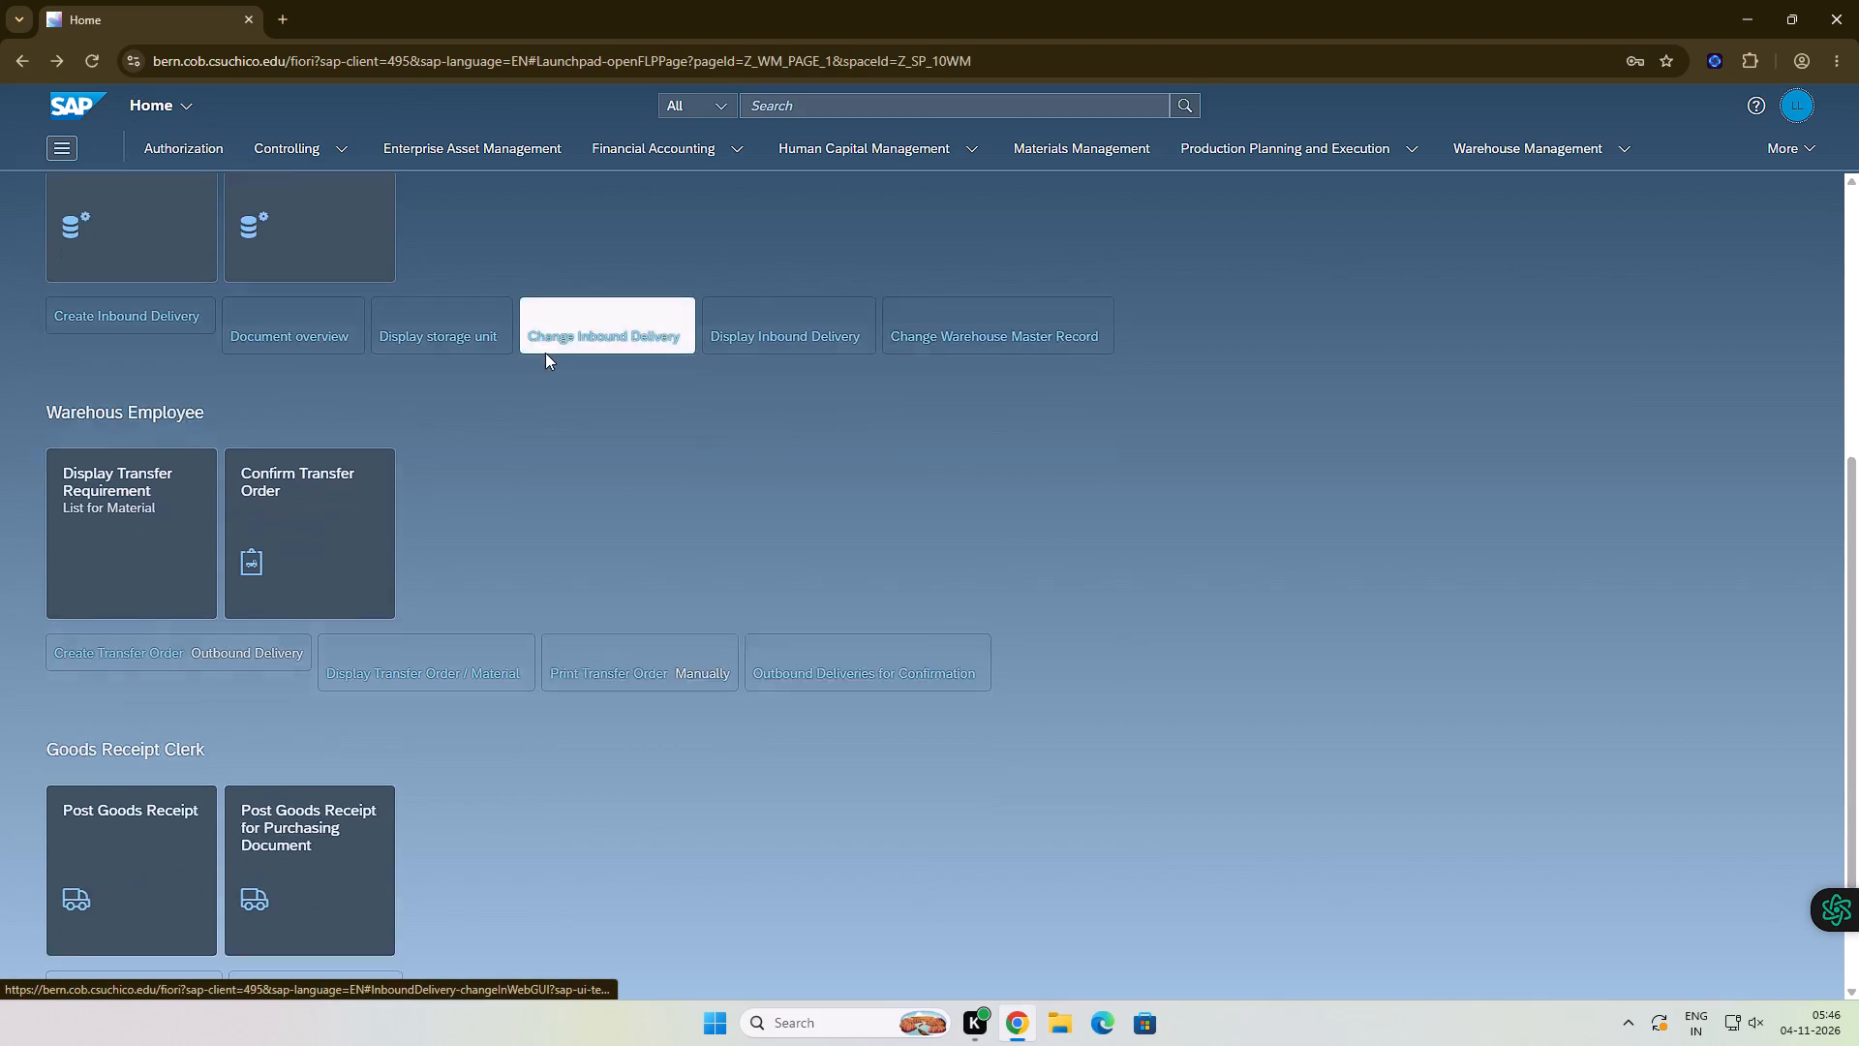
{"action": "scroll", "coordinate": [545, 353], "scroll_direction": "down", "scroll_amount": 2}
{"action": "left_click", "coordinate": [161, 353]}
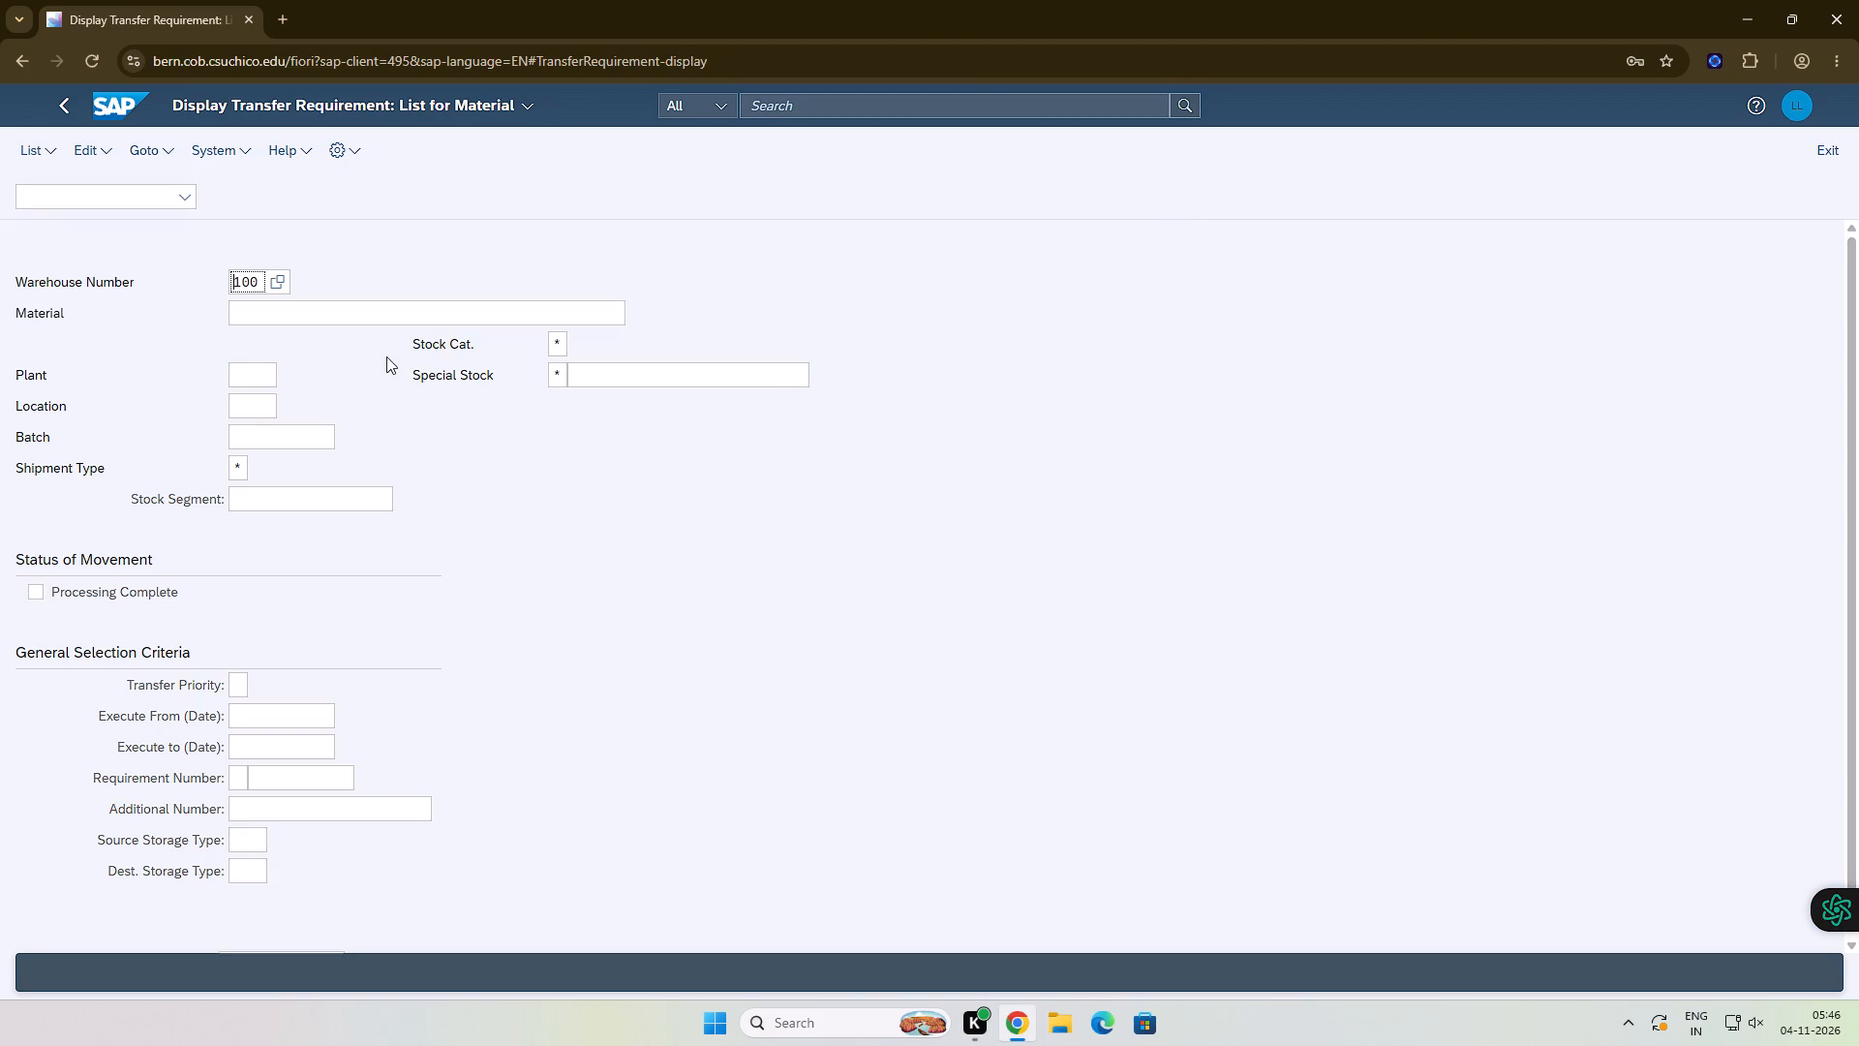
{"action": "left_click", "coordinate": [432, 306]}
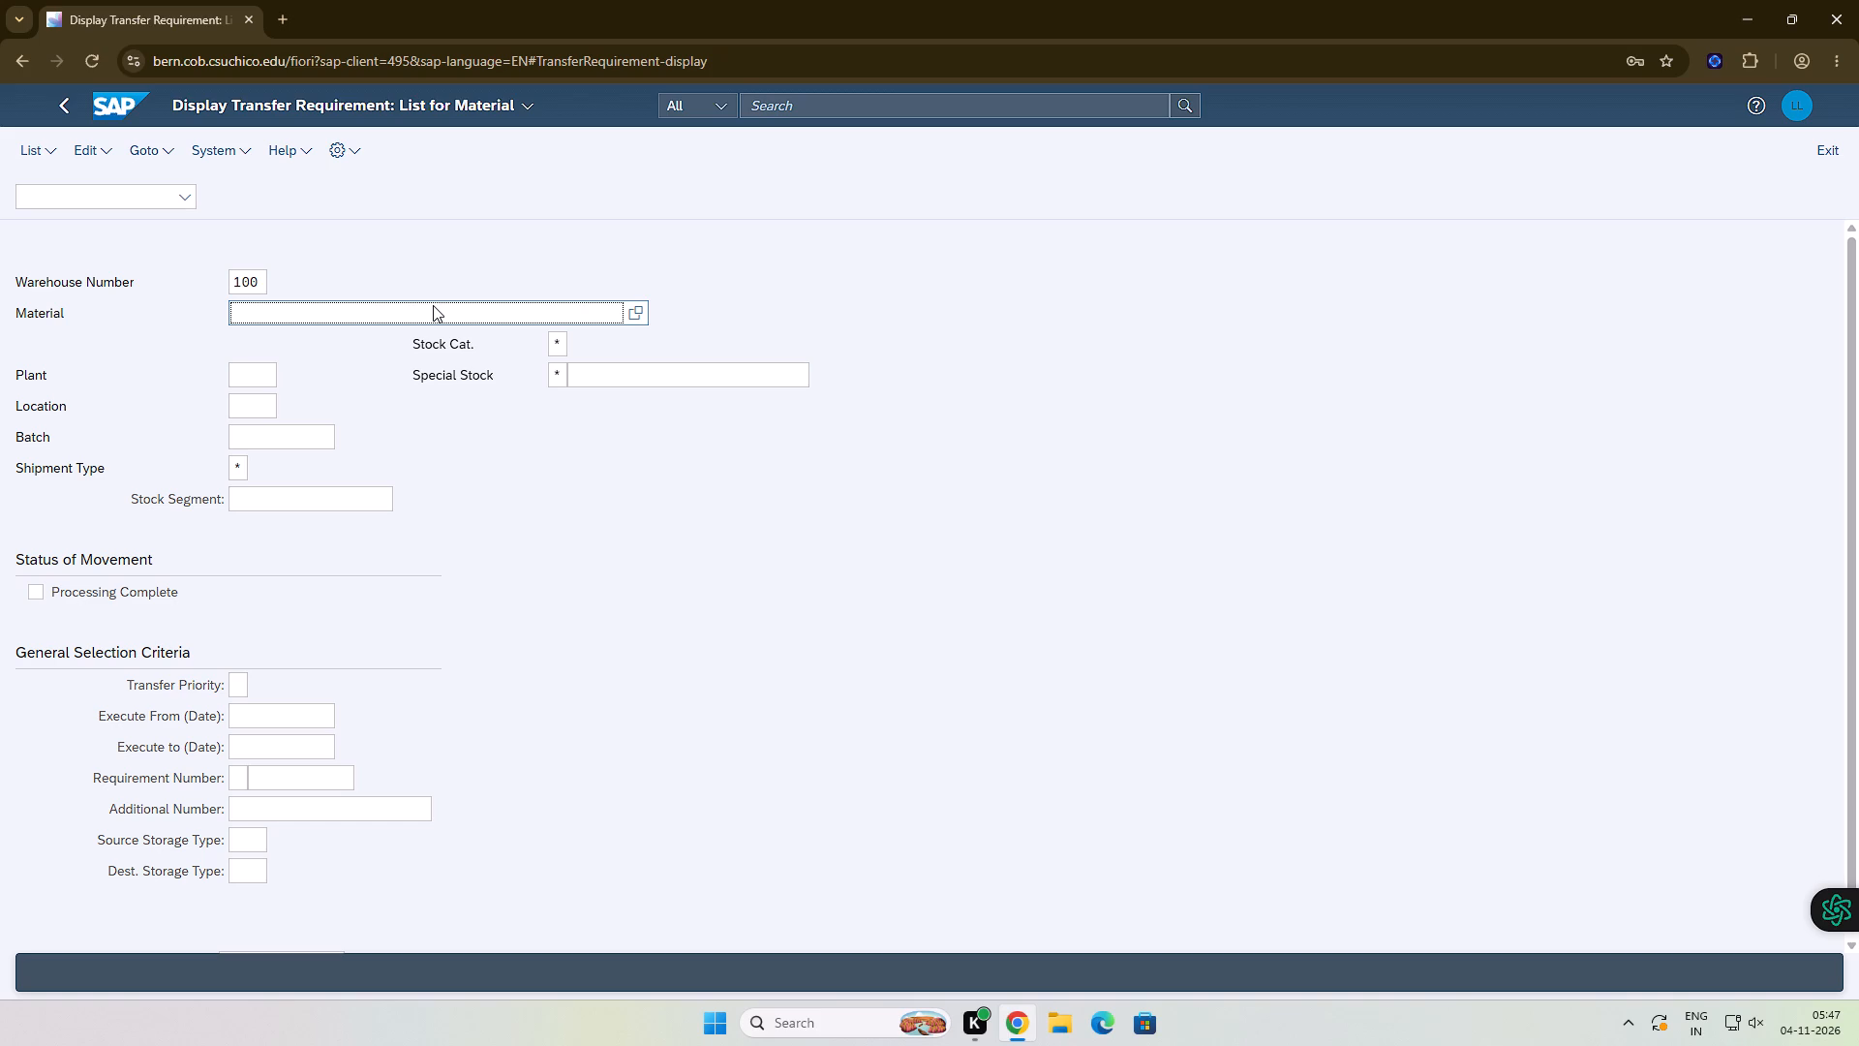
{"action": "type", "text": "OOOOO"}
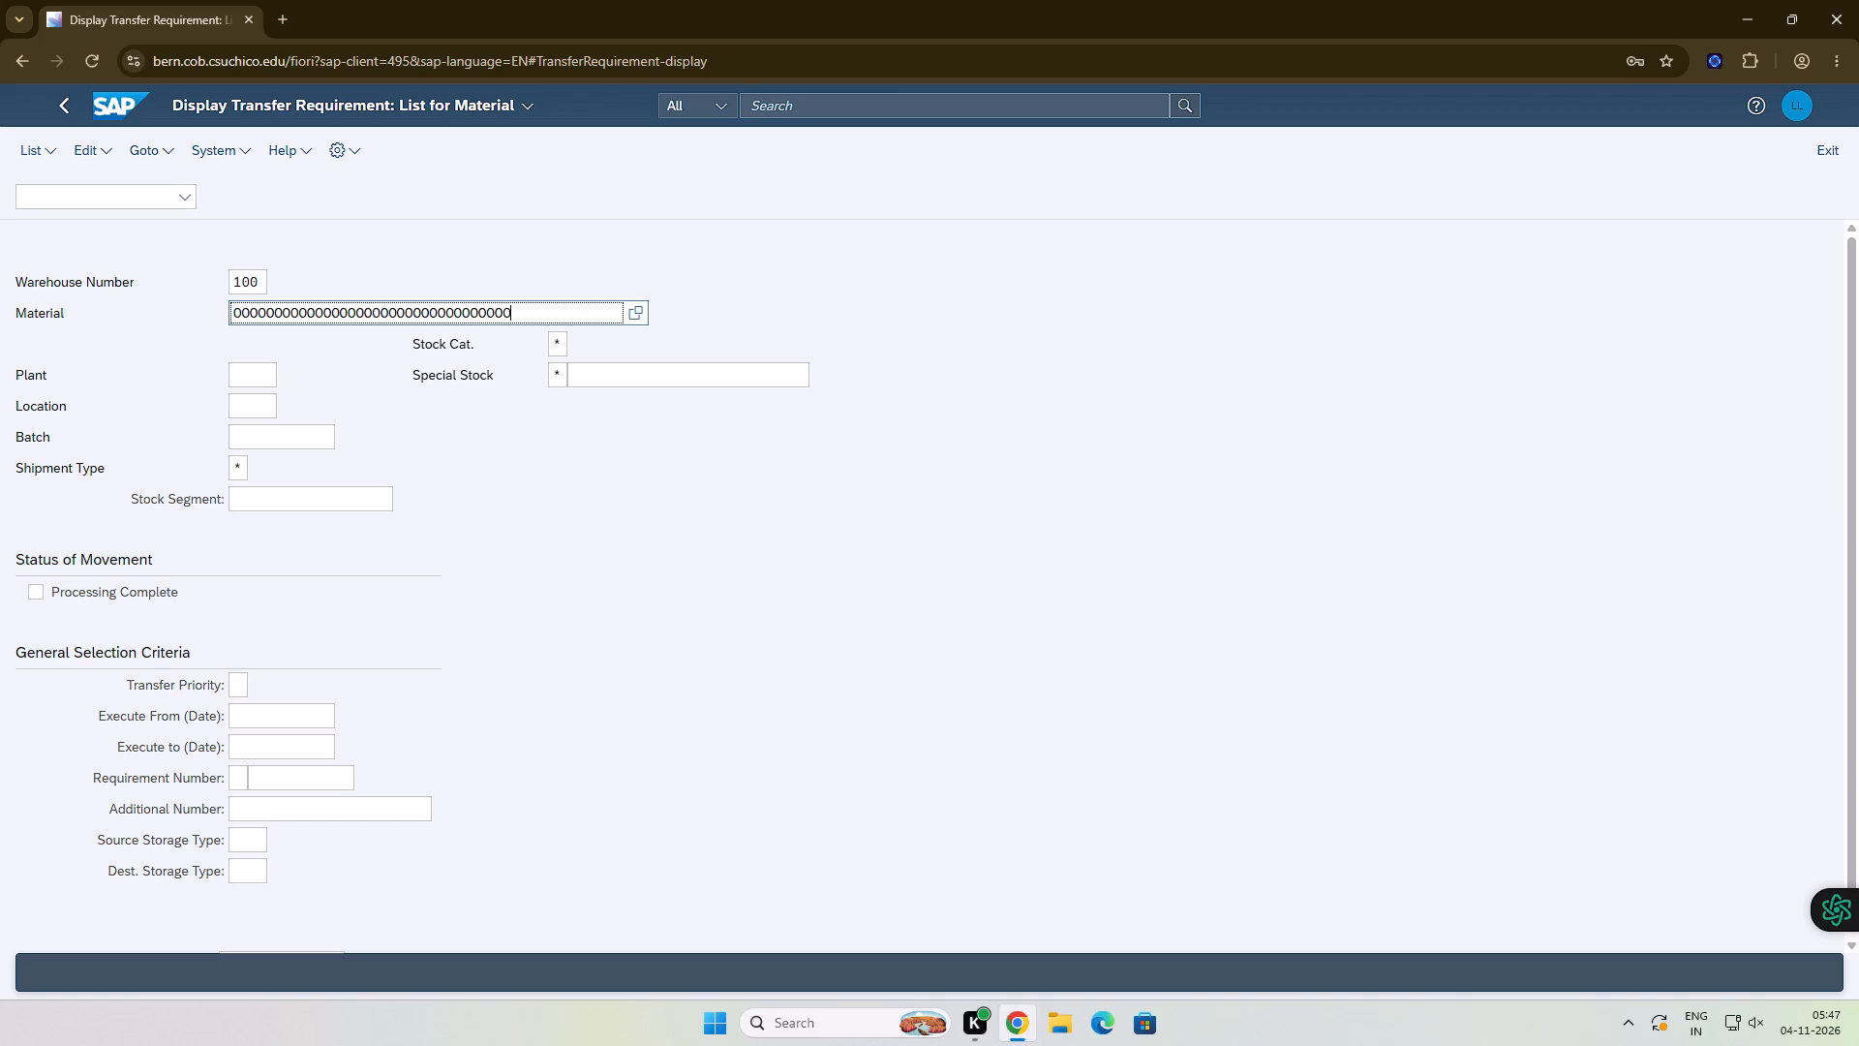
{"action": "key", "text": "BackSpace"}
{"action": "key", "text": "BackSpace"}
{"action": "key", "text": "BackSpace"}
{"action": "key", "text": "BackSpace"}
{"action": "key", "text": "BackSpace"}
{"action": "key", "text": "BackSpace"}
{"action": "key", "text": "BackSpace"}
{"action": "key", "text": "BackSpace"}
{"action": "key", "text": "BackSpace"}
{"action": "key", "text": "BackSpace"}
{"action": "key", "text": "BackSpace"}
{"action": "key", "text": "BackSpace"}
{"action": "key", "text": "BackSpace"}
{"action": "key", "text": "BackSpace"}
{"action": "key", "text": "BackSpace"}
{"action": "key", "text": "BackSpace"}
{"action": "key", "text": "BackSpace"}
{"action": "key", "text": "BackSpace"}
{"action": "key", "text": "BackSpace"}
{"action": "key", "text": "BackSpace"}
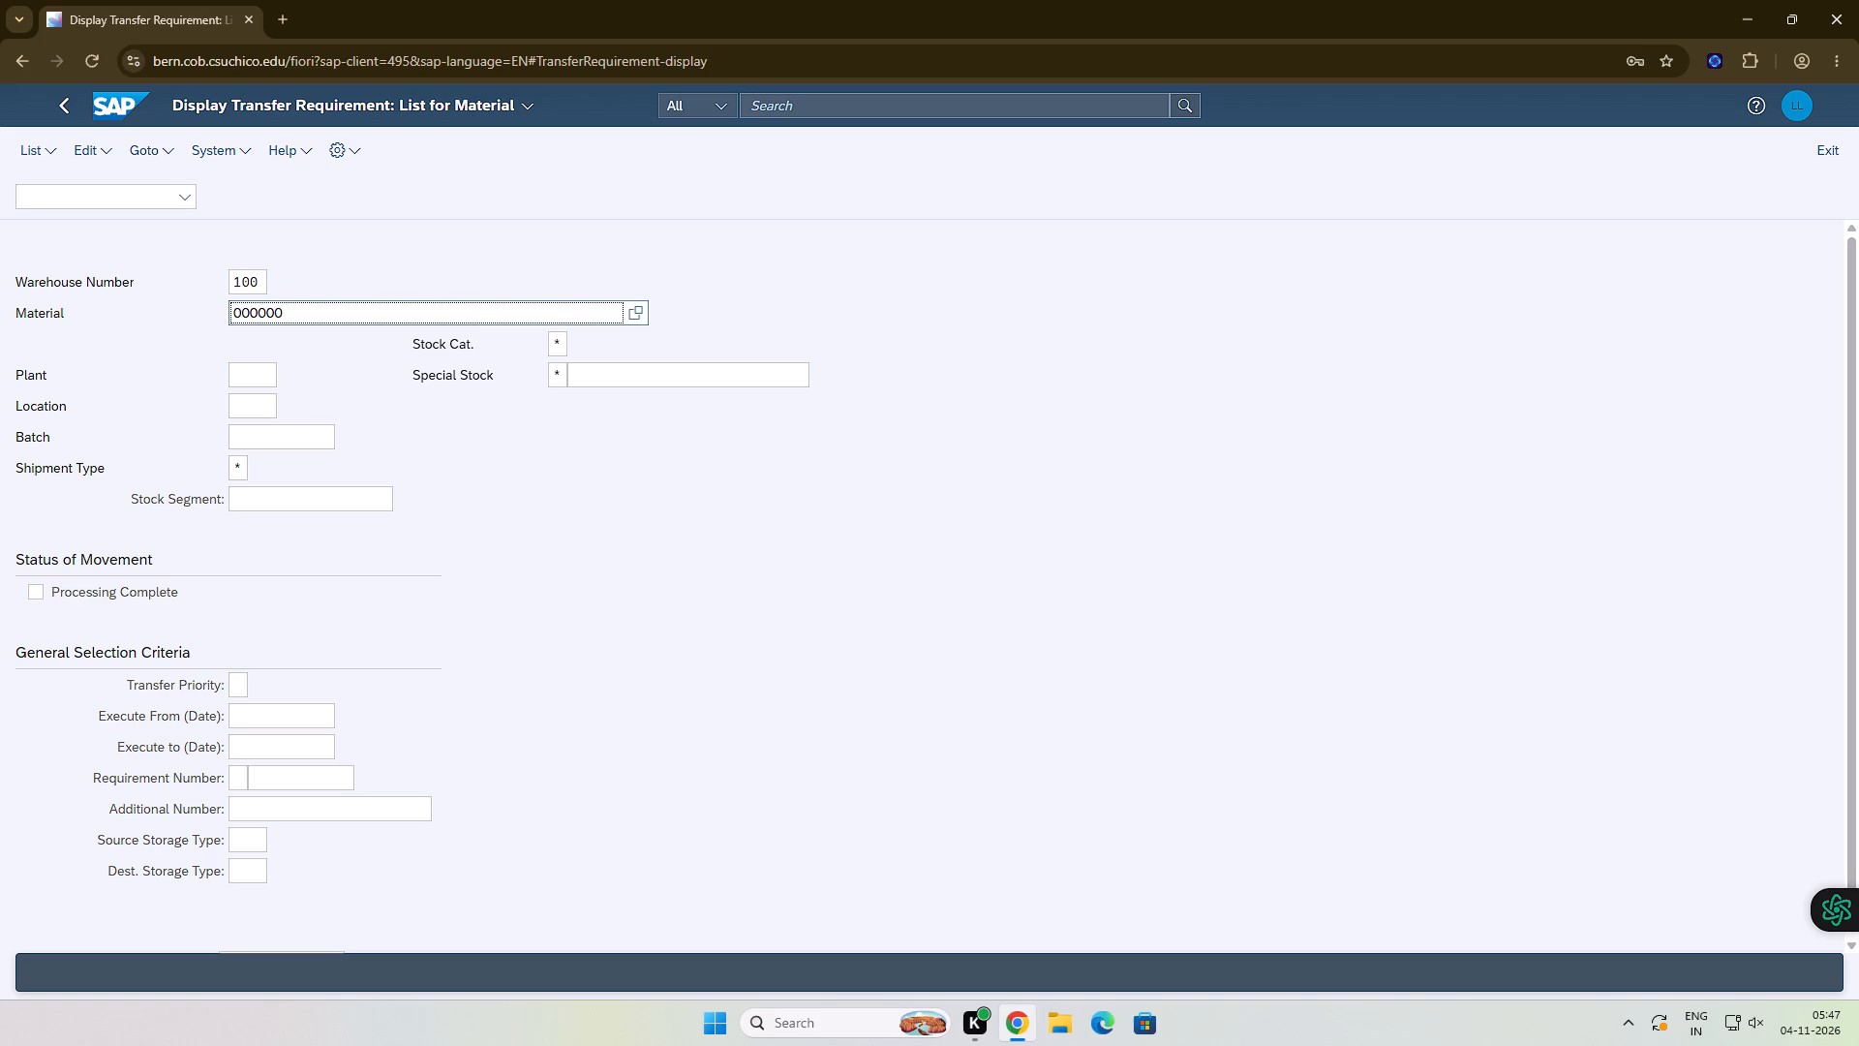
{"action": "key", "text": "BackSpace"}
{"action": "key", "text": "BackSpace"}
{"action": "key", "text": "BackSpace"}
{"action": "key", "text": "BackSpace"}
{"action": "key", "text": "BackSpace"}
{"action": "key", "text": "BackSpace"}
Enter KPAD1070 as the material in the transfer requirement selection criteria.
{"action": "type", "text": "KPAD10"}
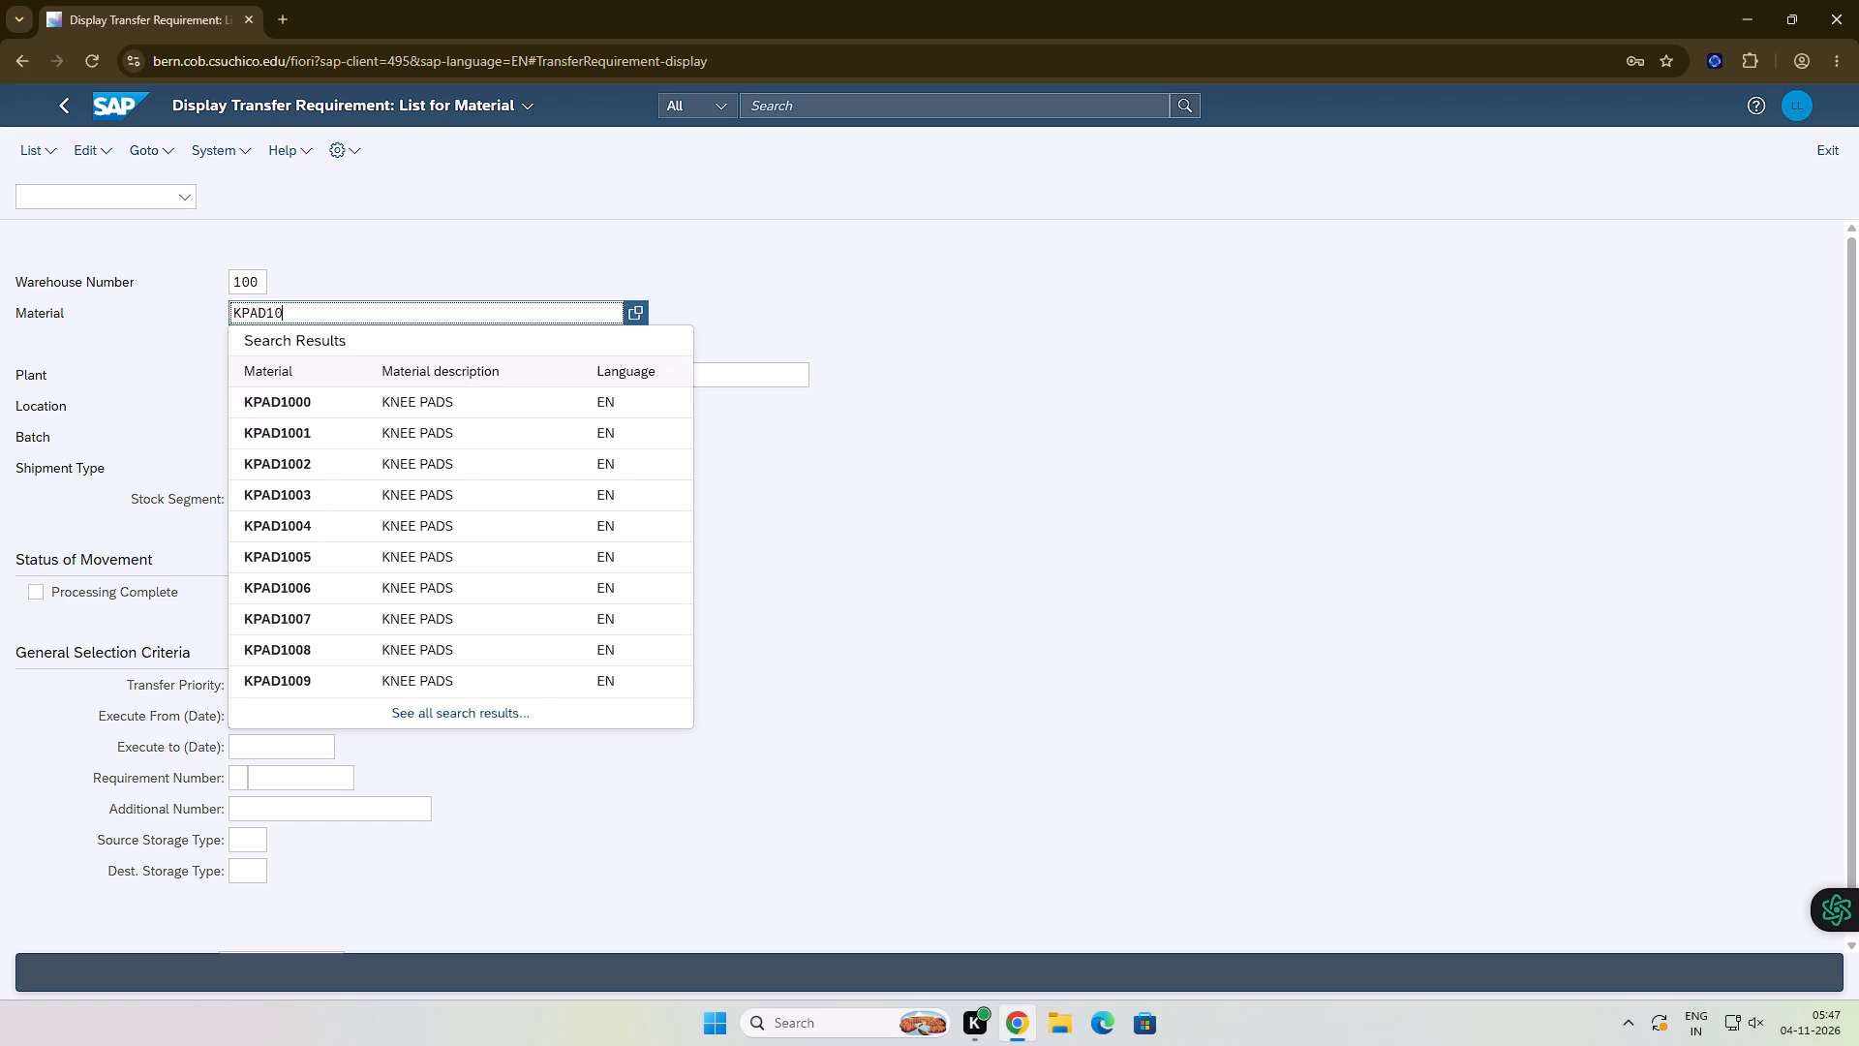
{"action": "type", "text": "70"}
{"action": "key", "text": "Return"}
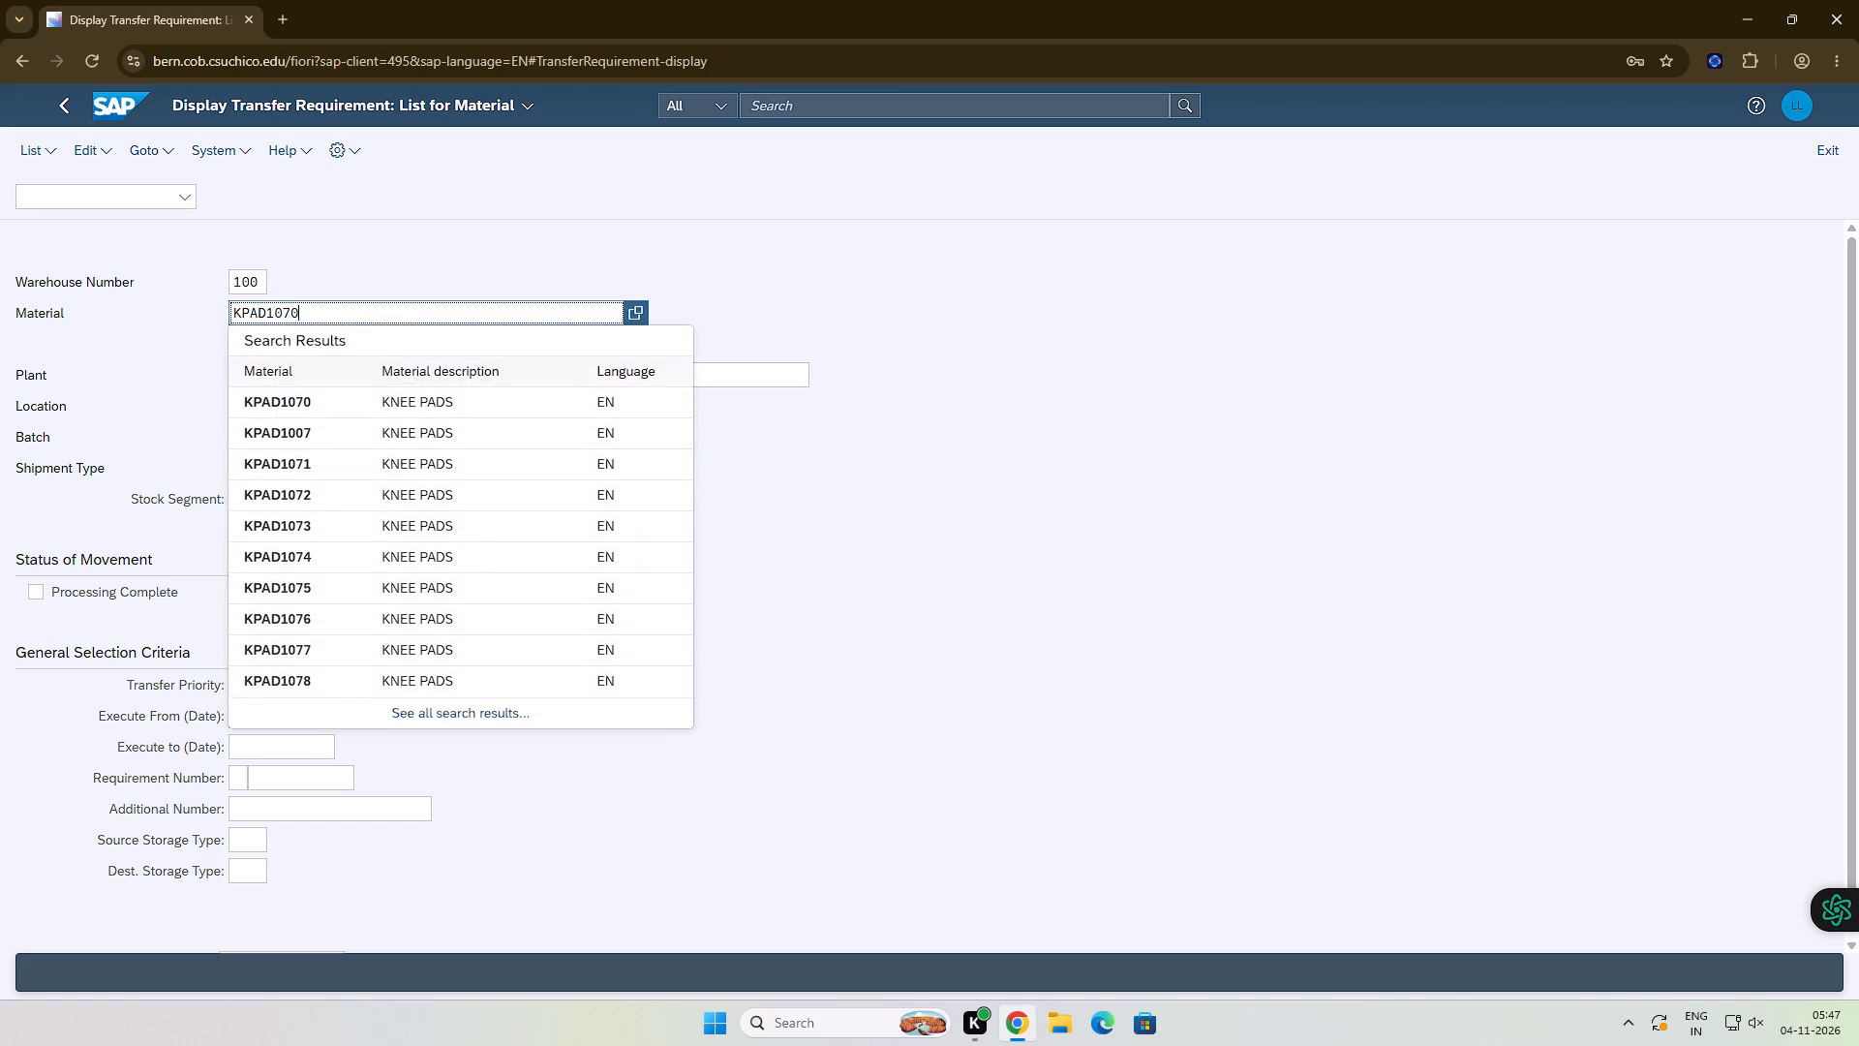
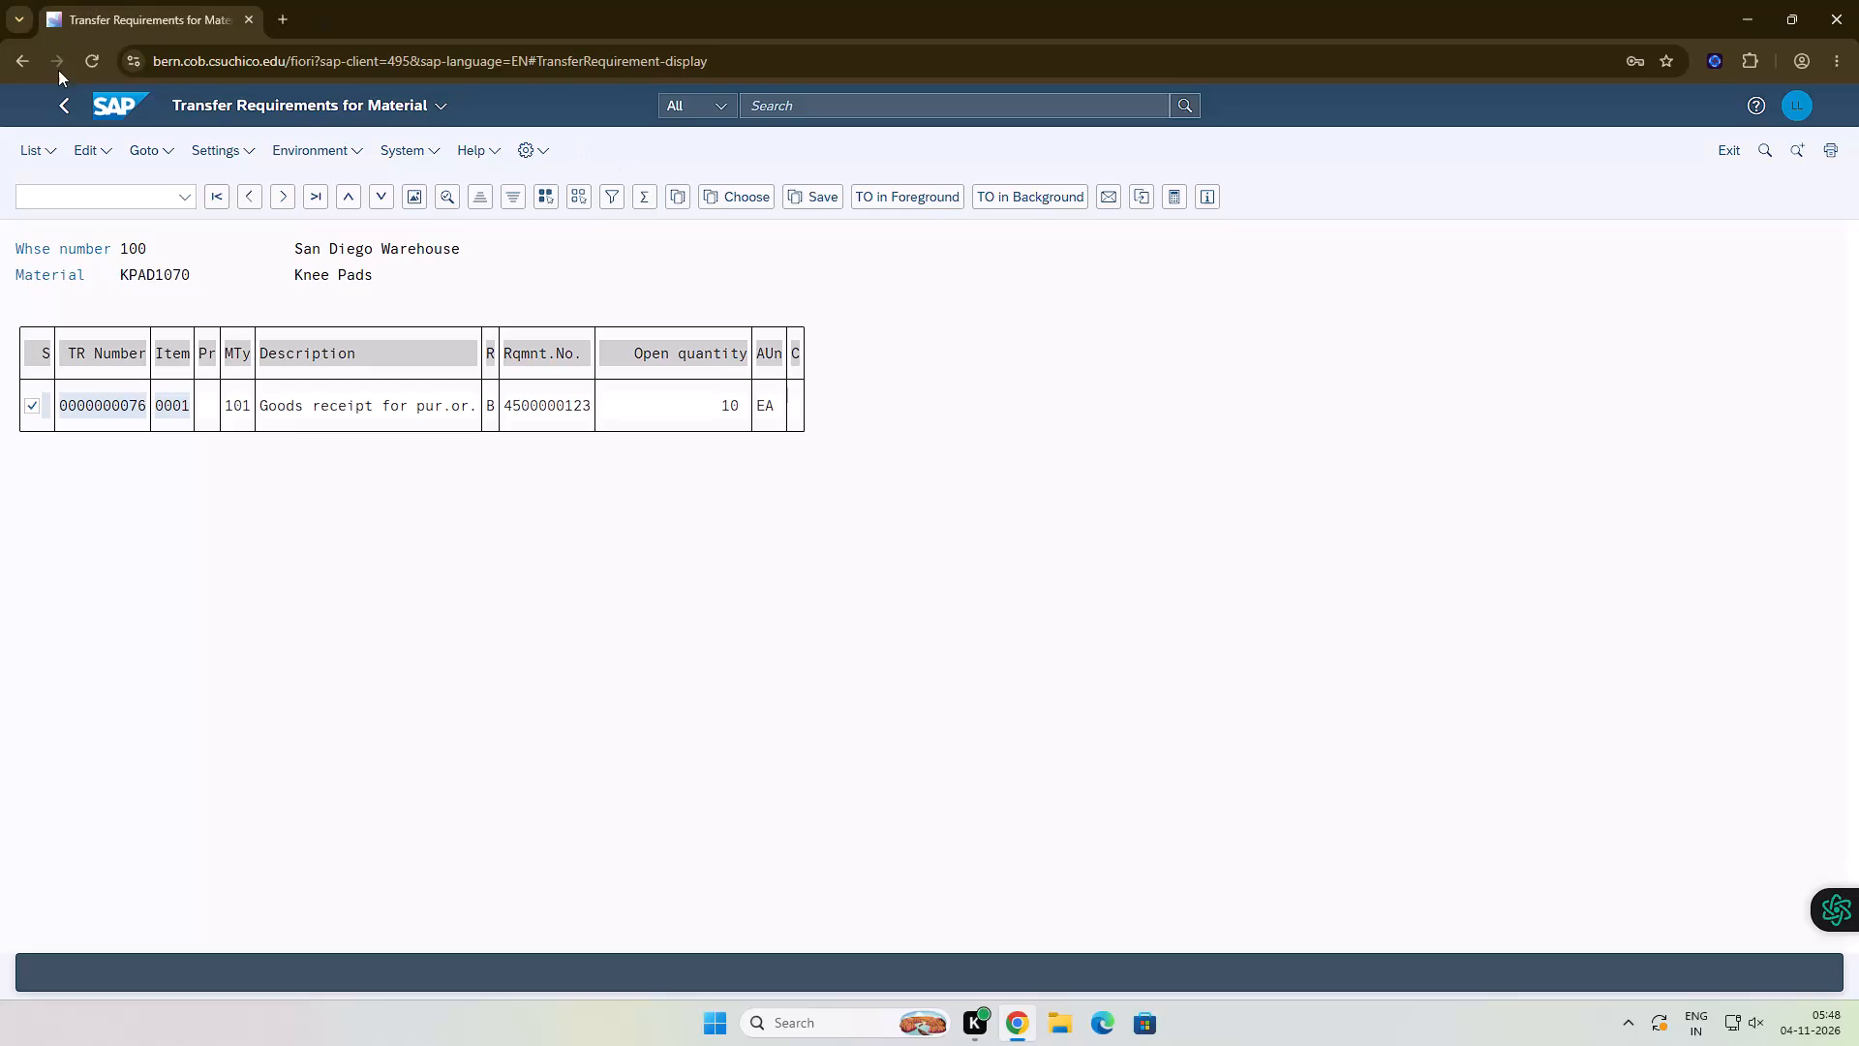
Return to the transfer requirement selection criteria and choose San Diego plant SD00 from the plant value help.
{"action": "left_click", "coordinate": [49, 110]}
{"action": "left_click", "coordinate": [237, 367]}
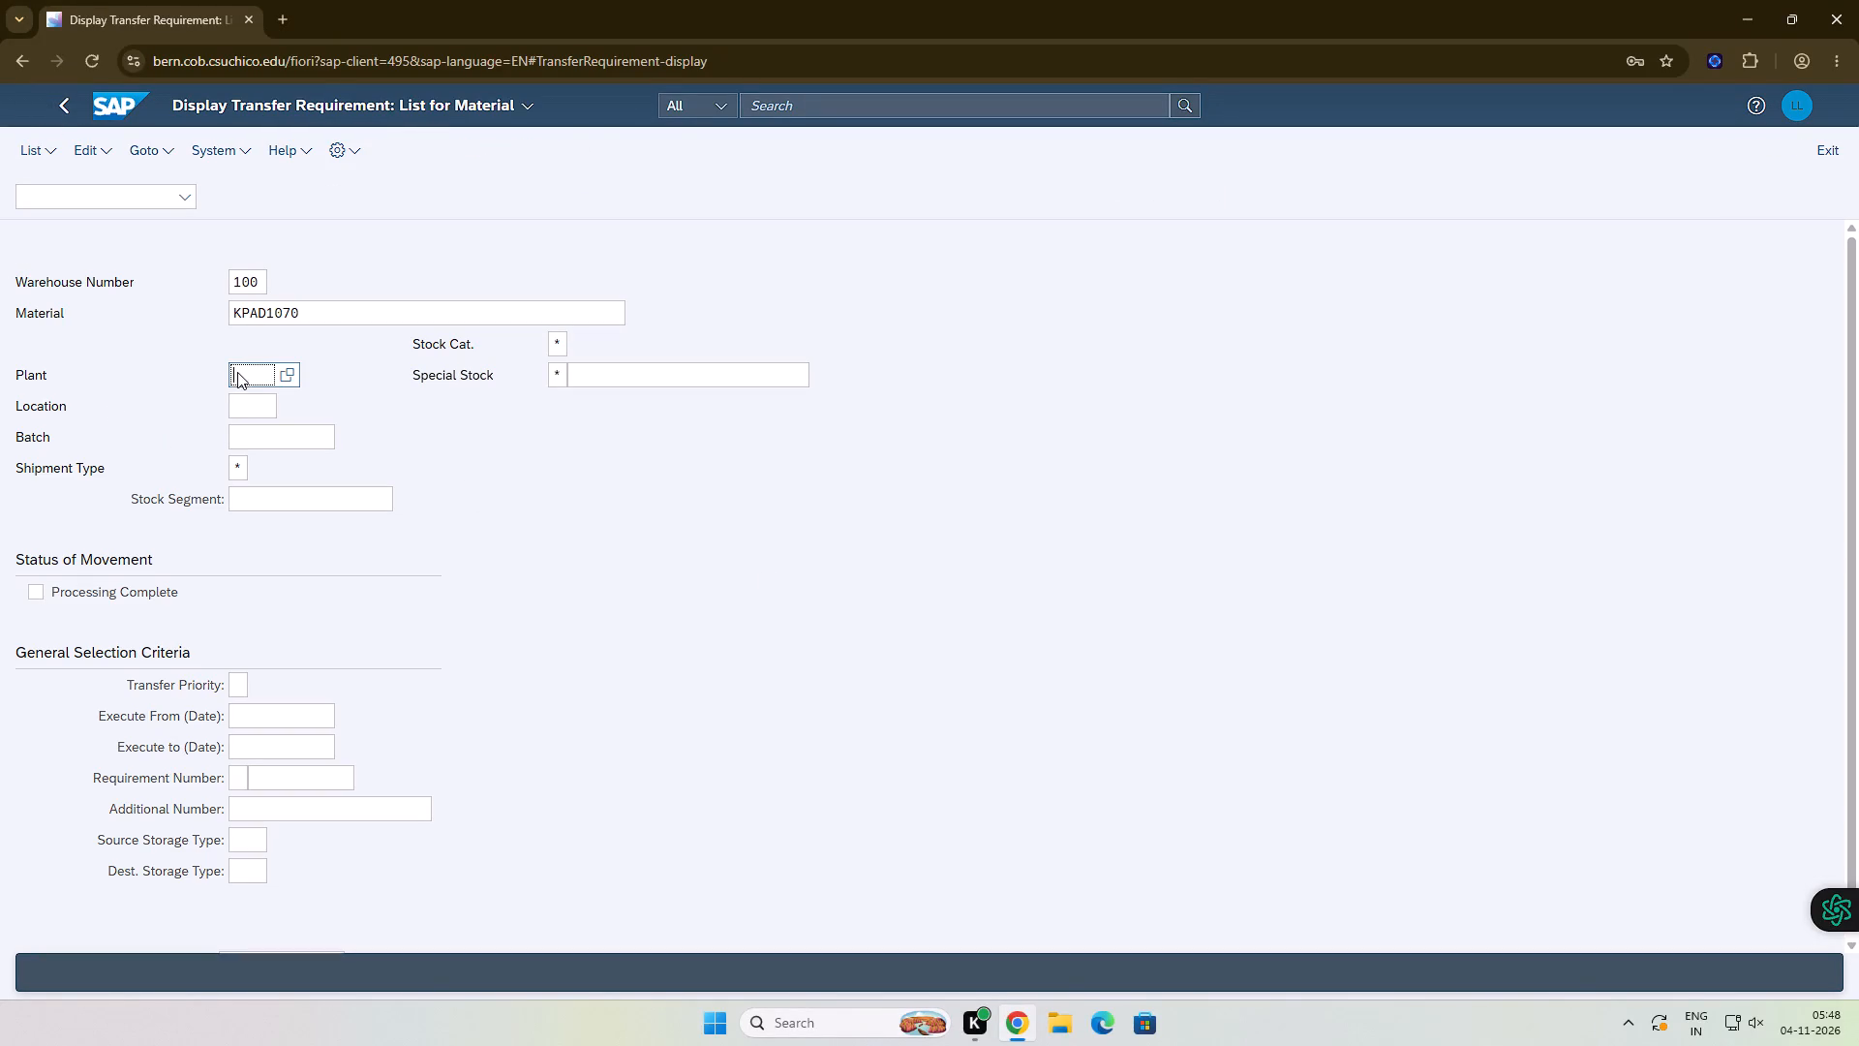
{"action": "left_click", "coordinate": [283, 372]}
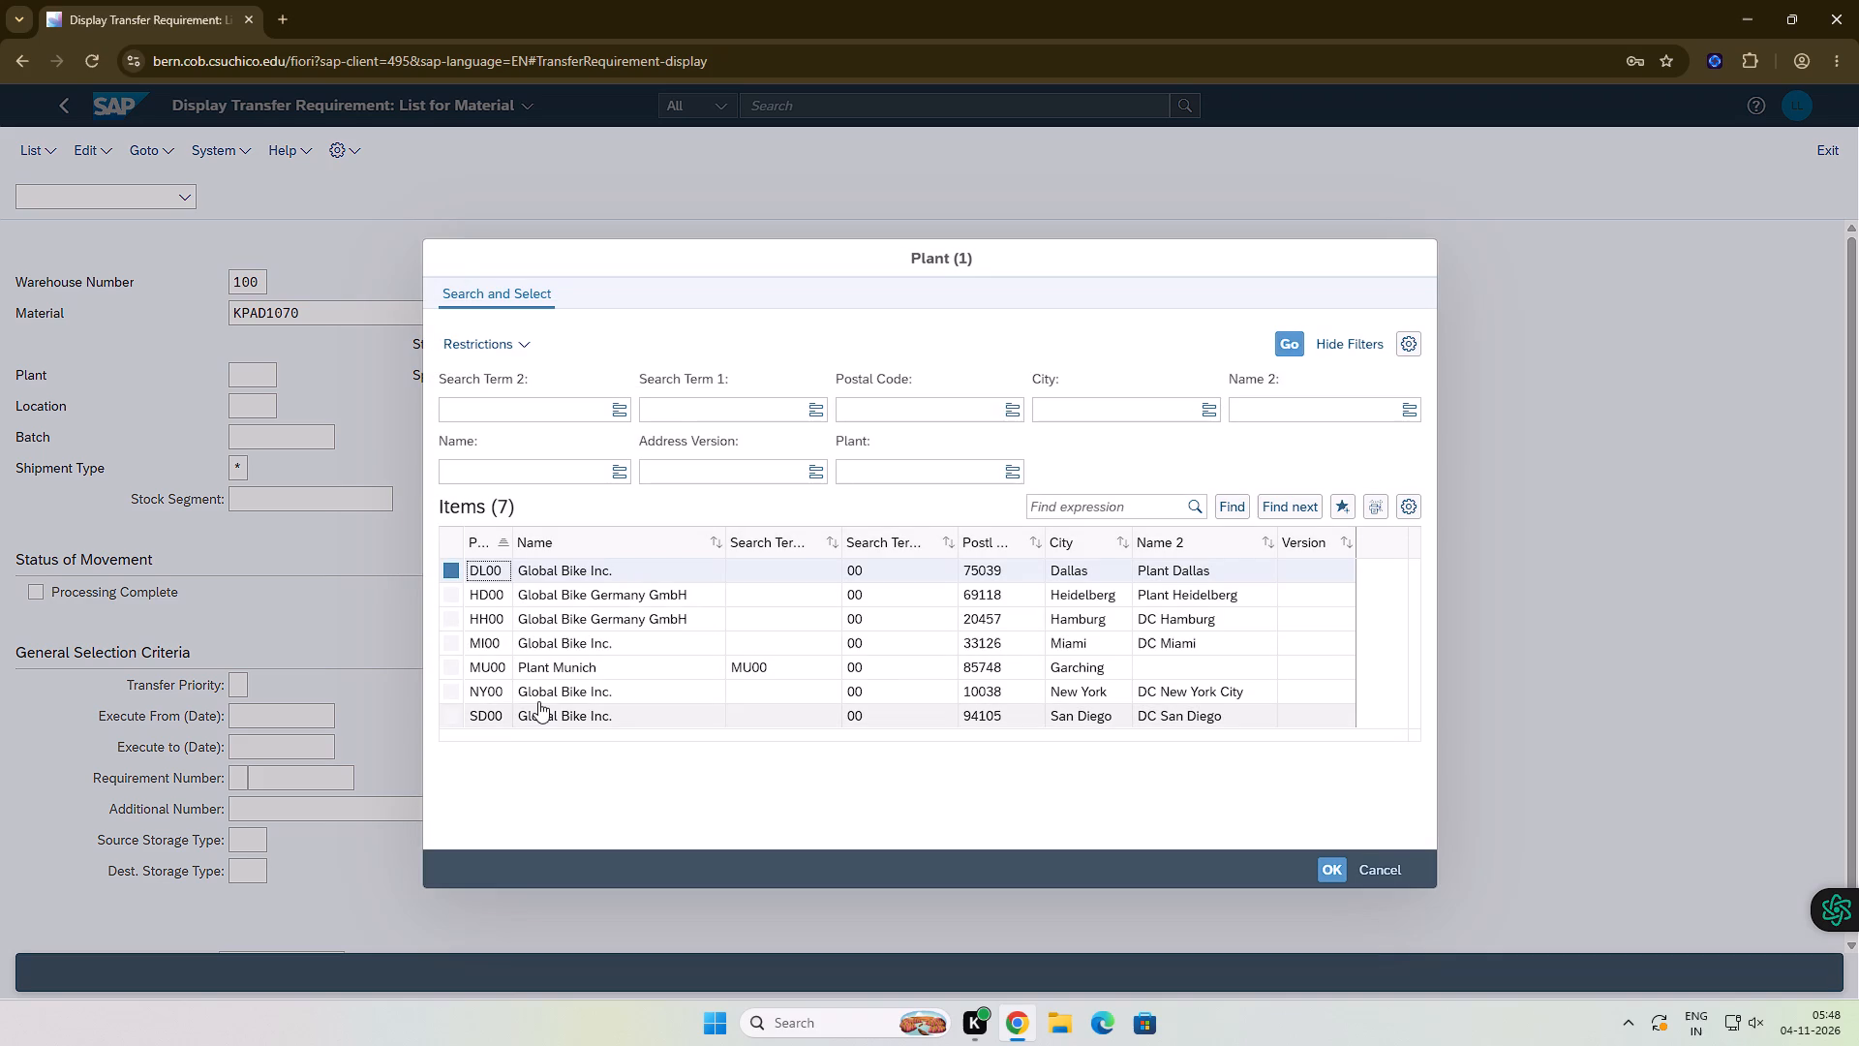
{"action": "left_click", "coordinate": [538, 705]}
{"action": "left_click", "coordinate": [1336, 870]}
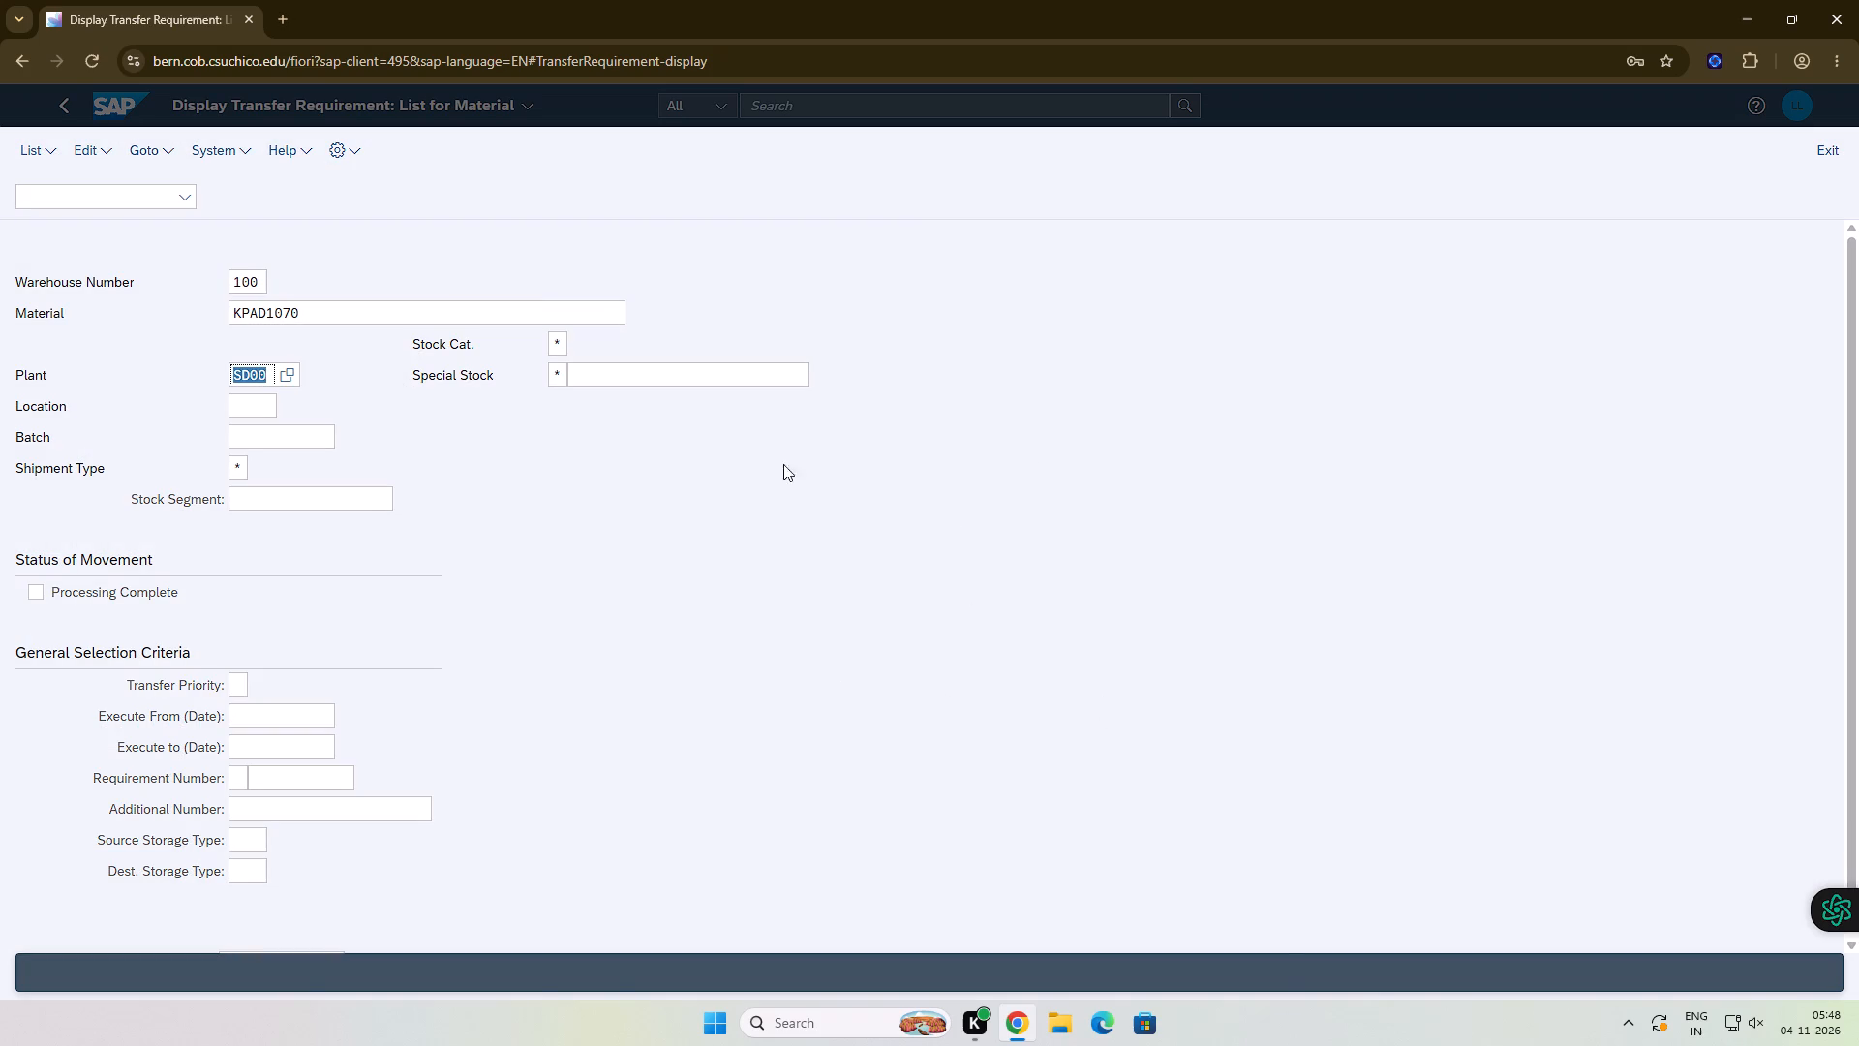
{"action": "left_click", "coordinate": [610, 466]}
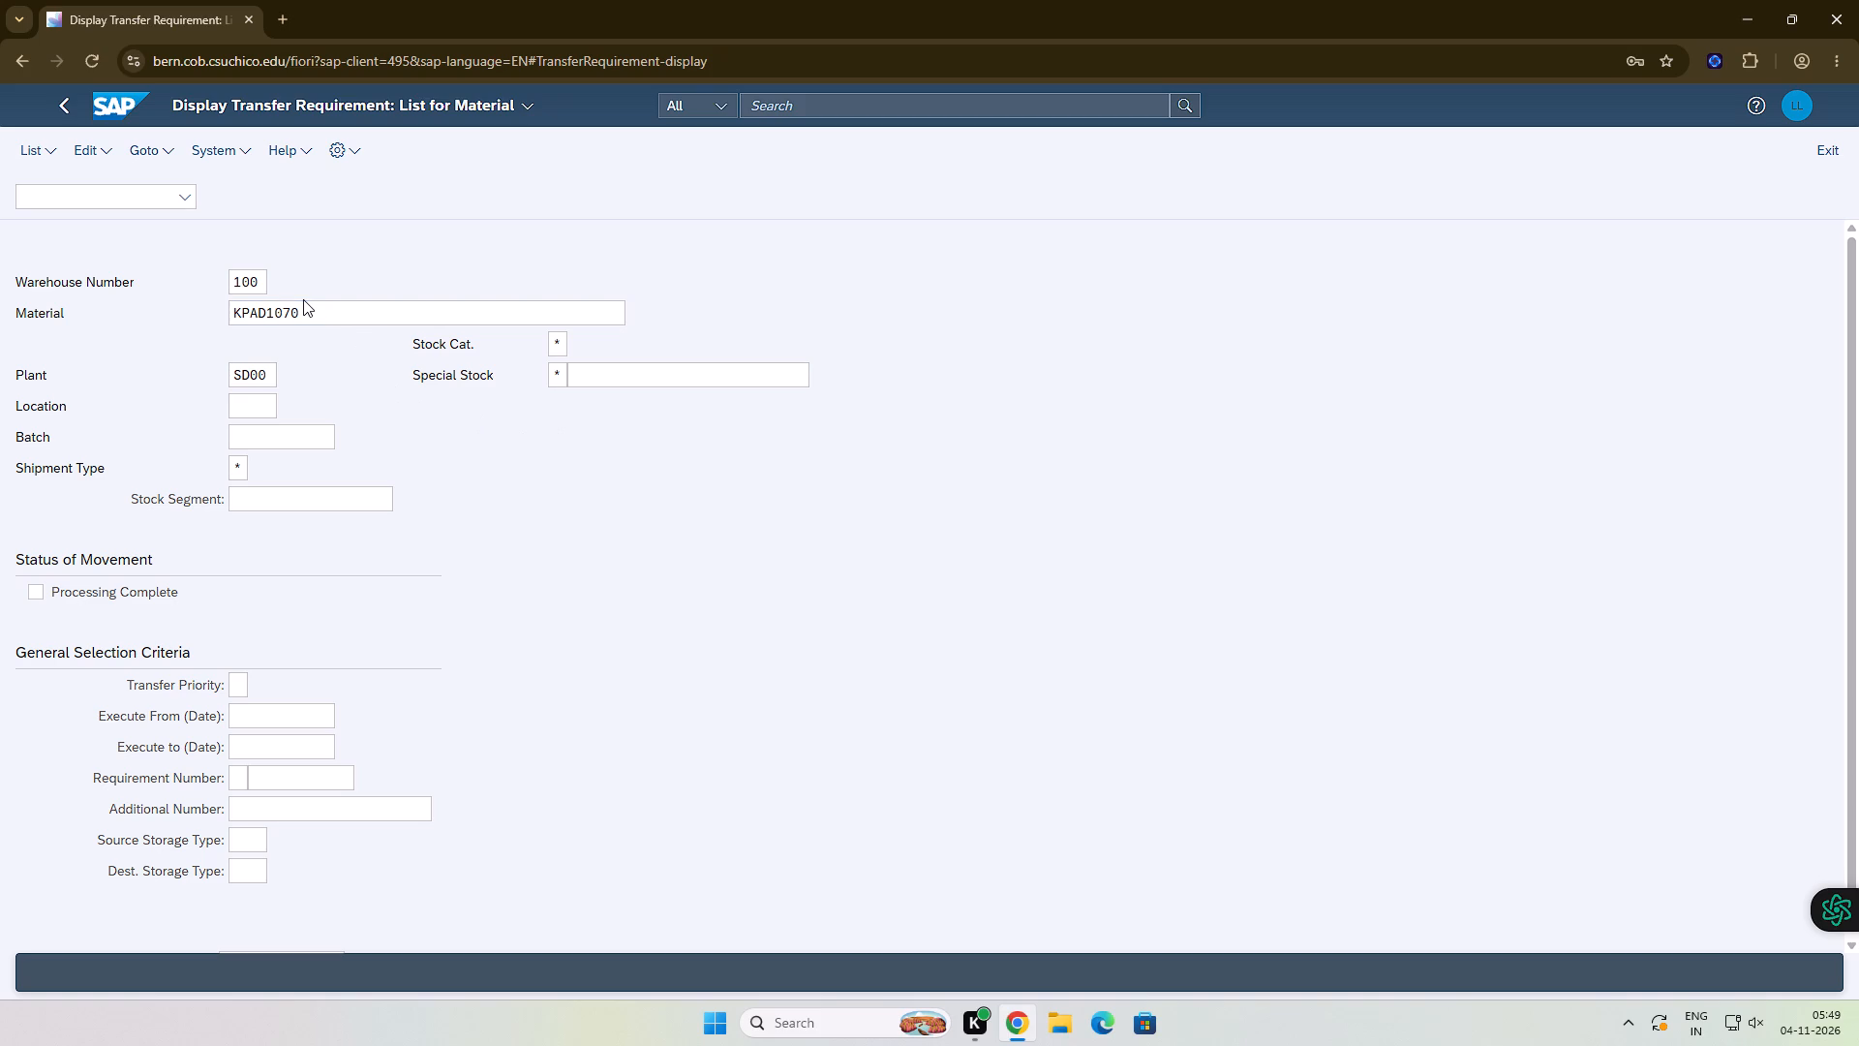
Run the transfer requirement list for material KPAD1070 in warehouse 100, restricted to plant SD00.
{"action": "left_click", "coordinate": [255, 377]}
{"action": "key", "text": "Return"}
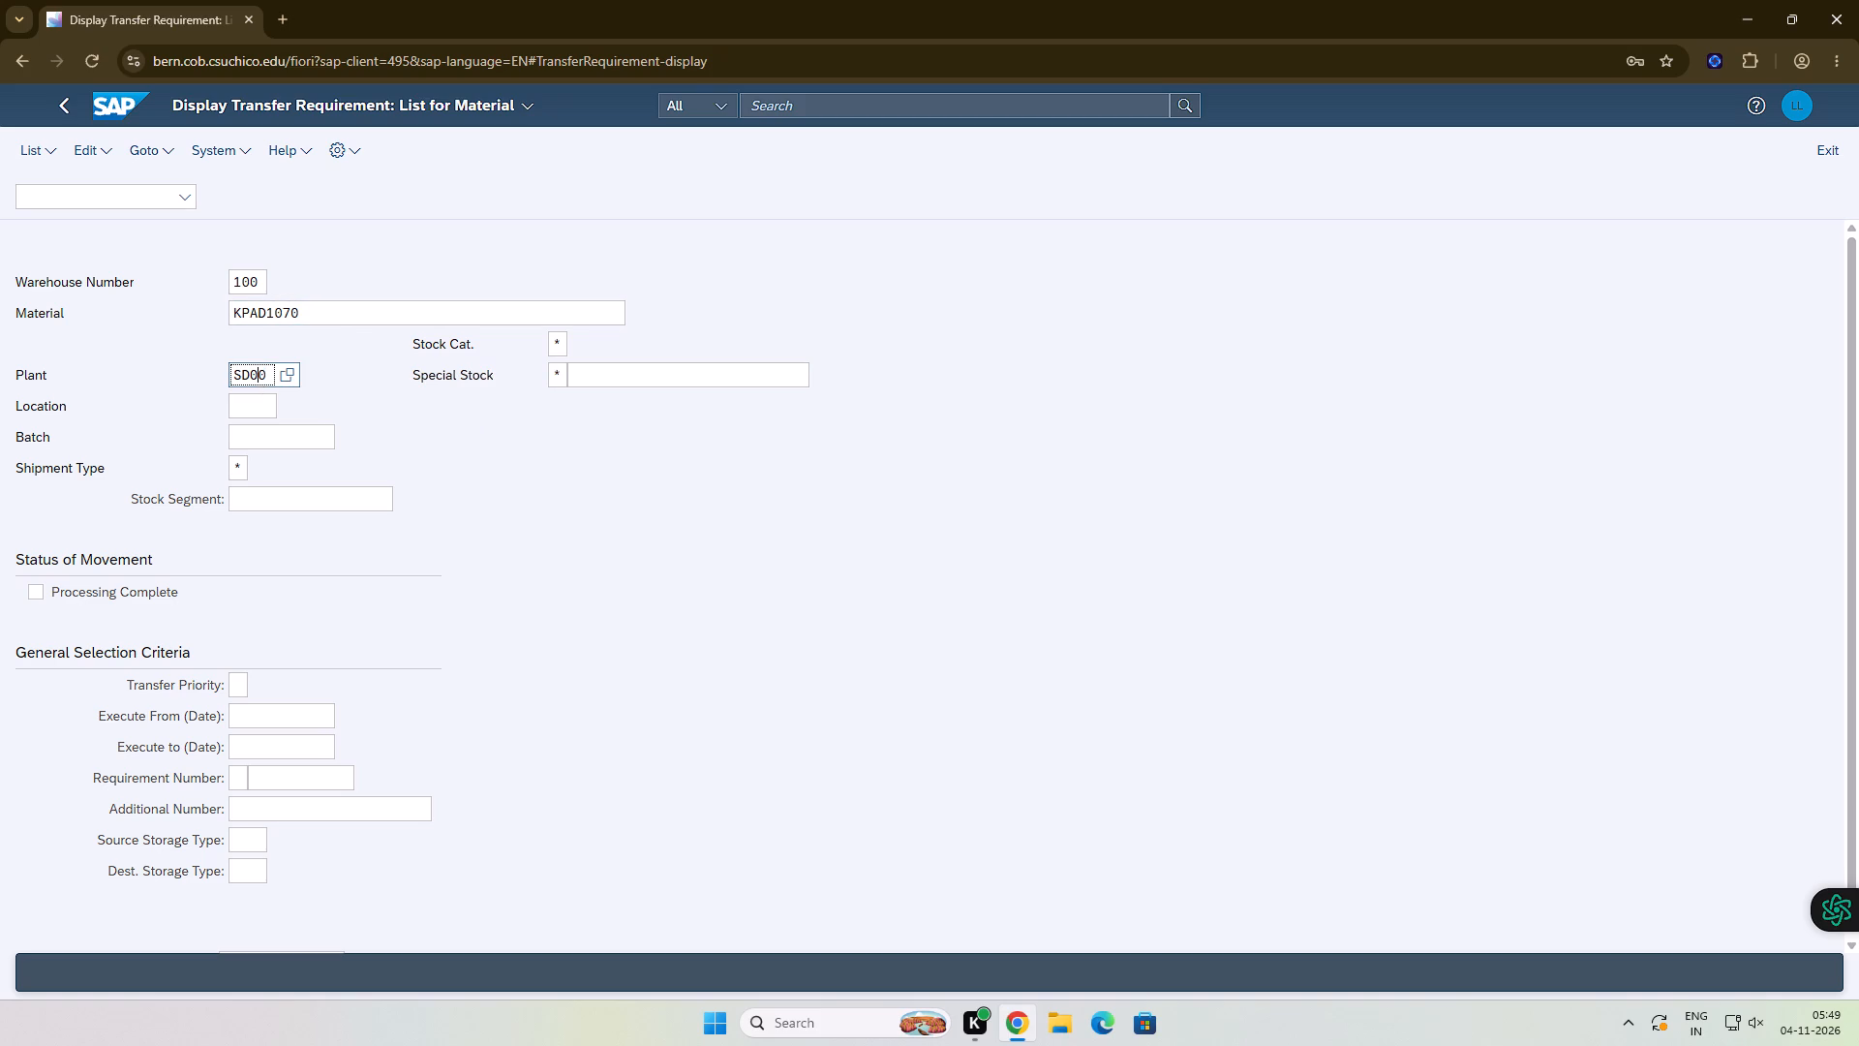
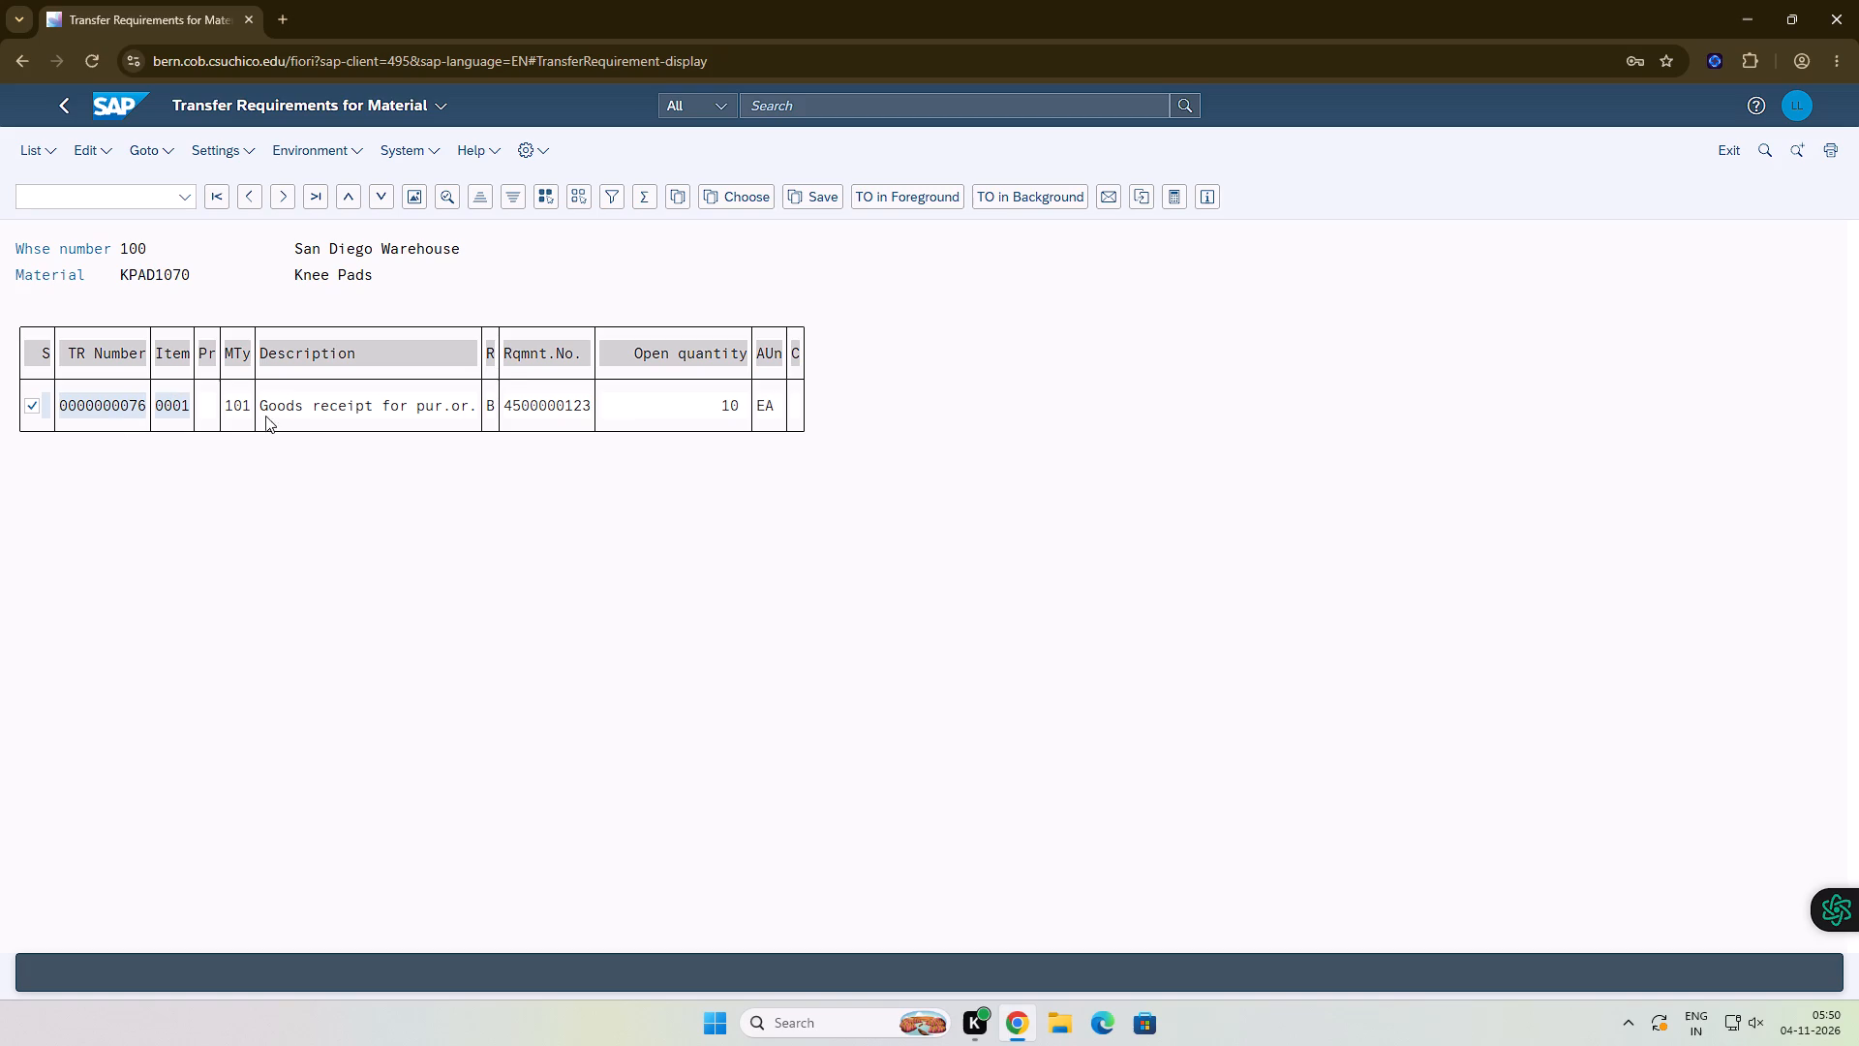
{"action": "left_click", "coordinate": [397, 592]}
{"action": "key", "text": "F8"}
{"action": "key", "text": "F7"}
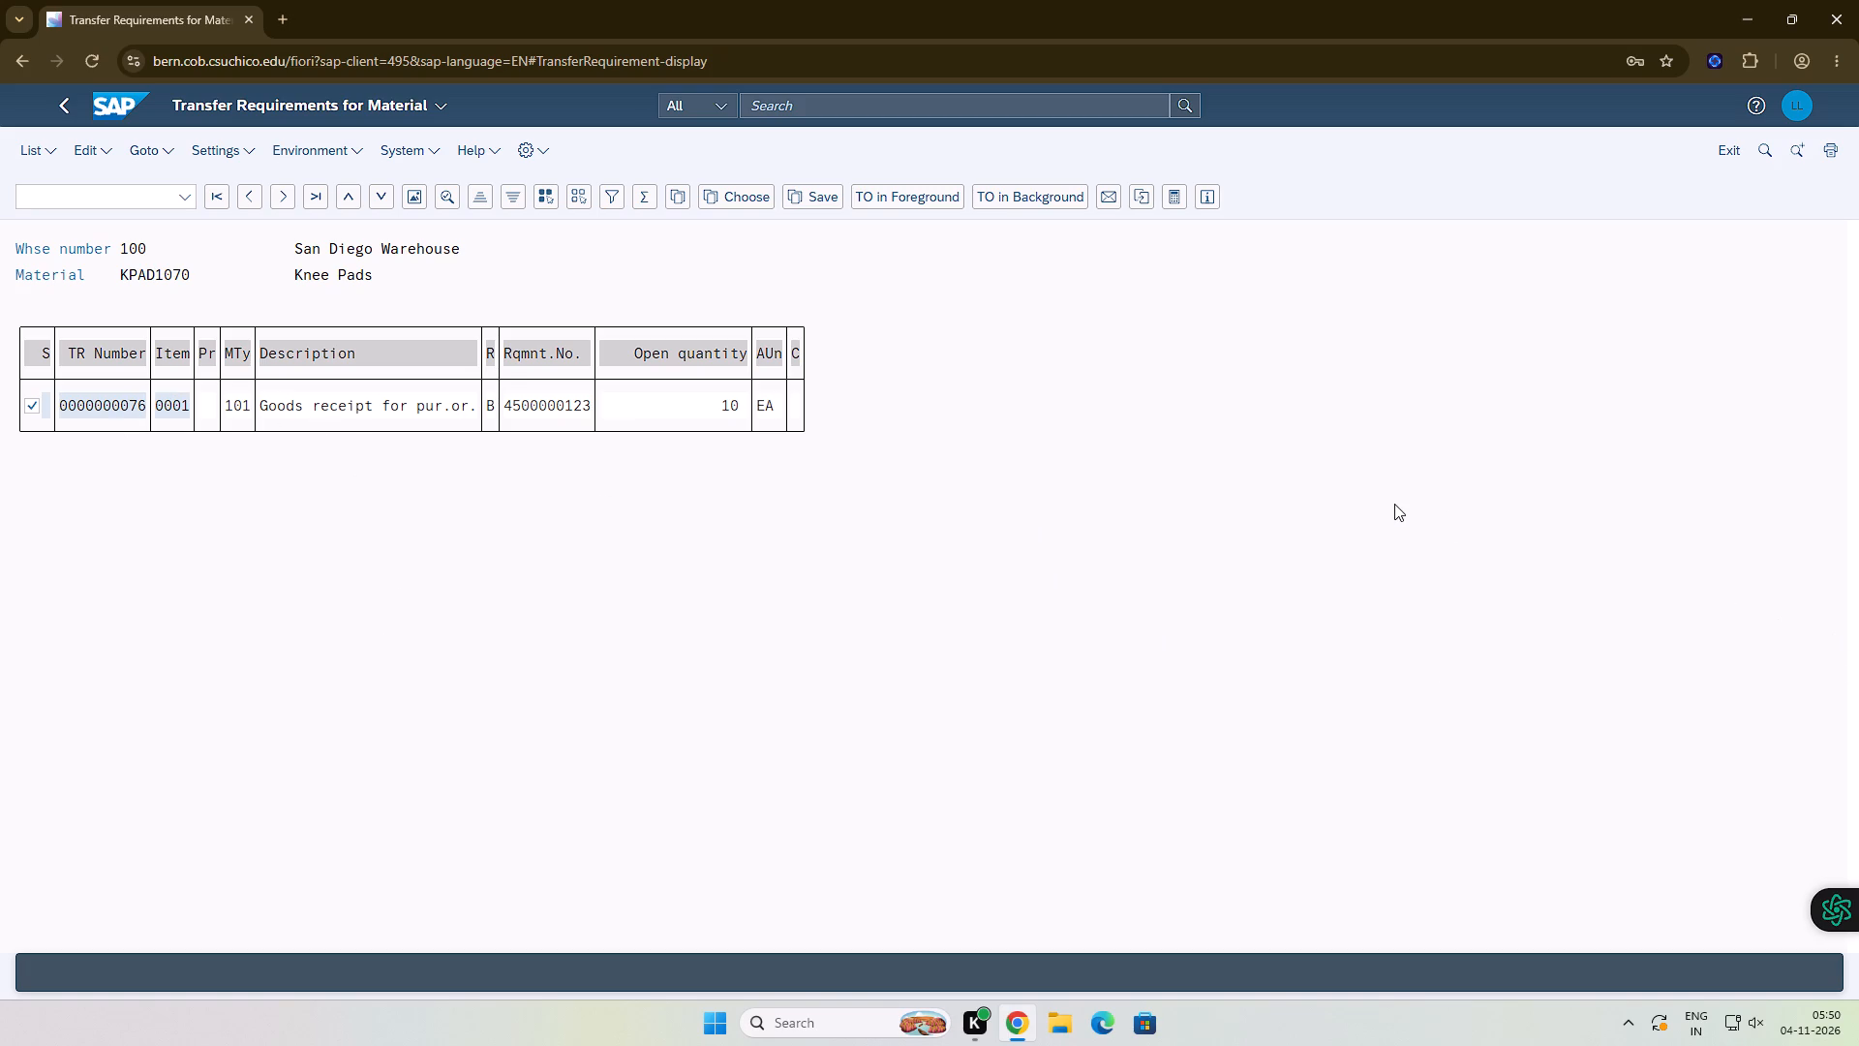
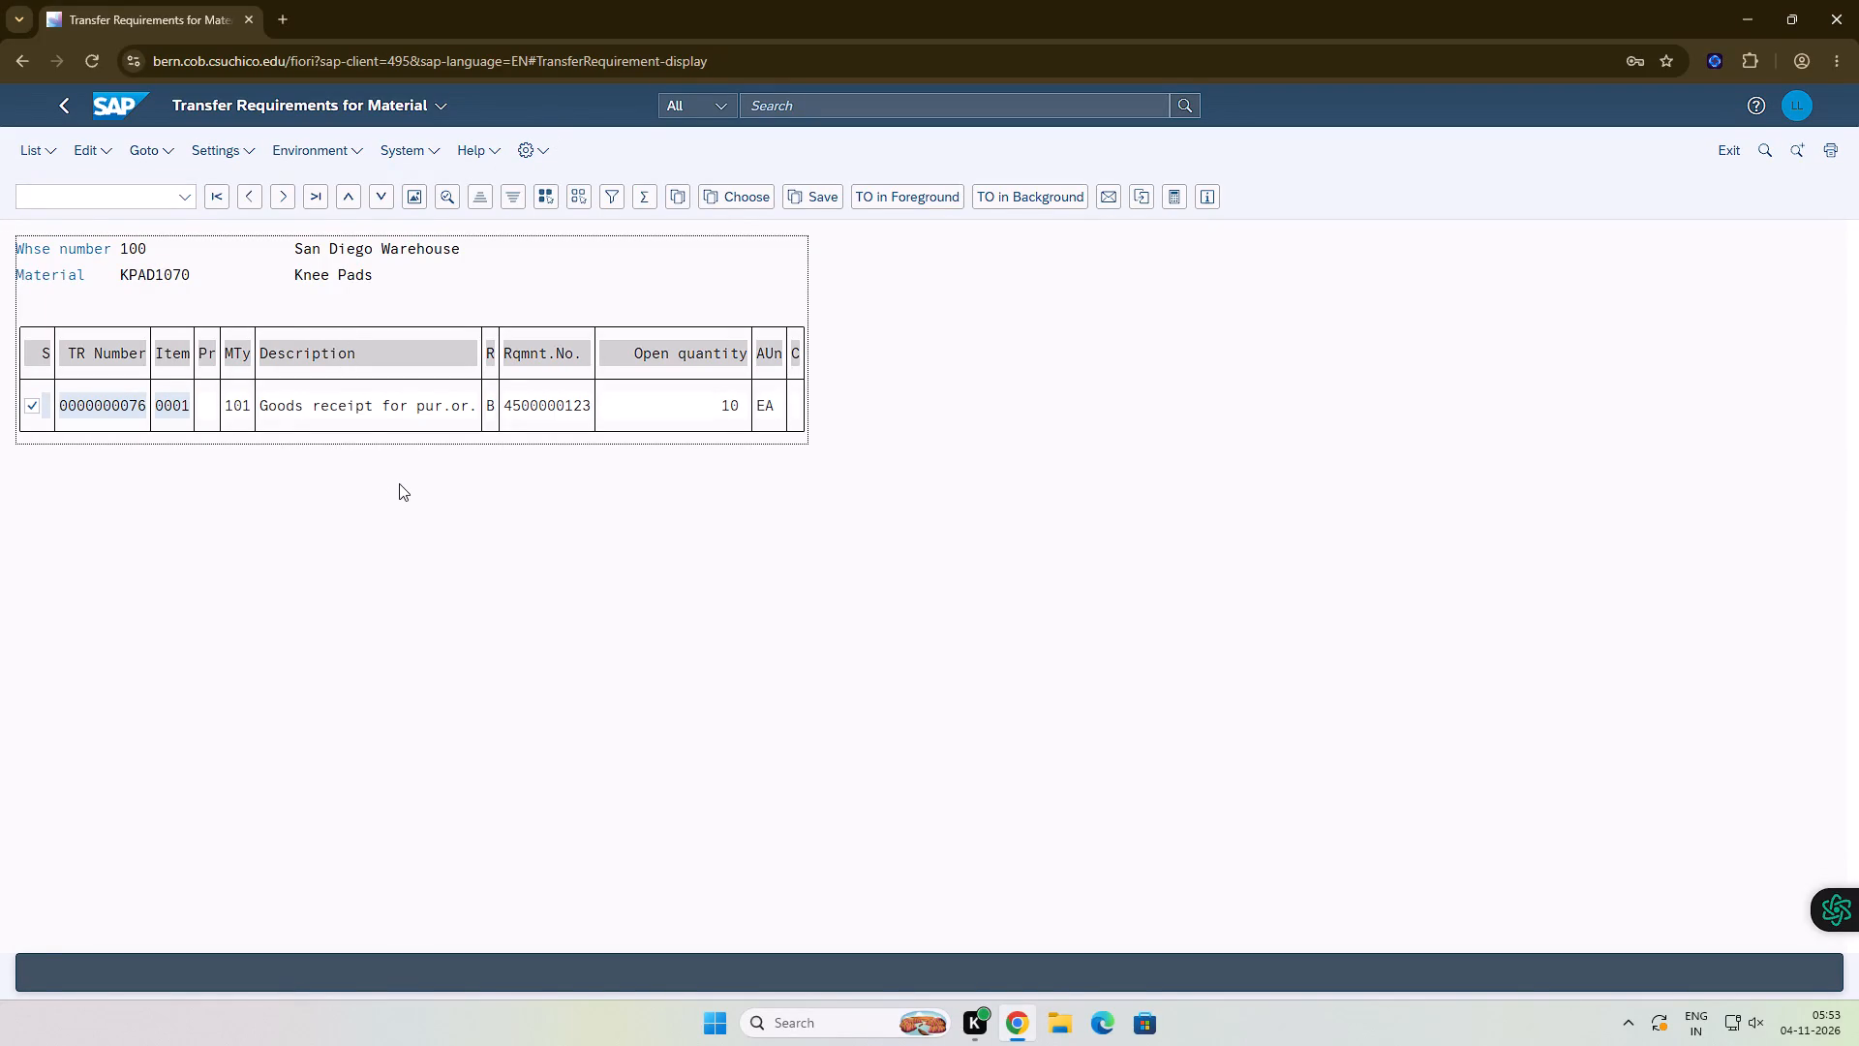
Start creating a transfer order in the foreground for the selected Knee Pads transfer requirement item.
{"action": "left_click", "coordinate": [899, 190]}
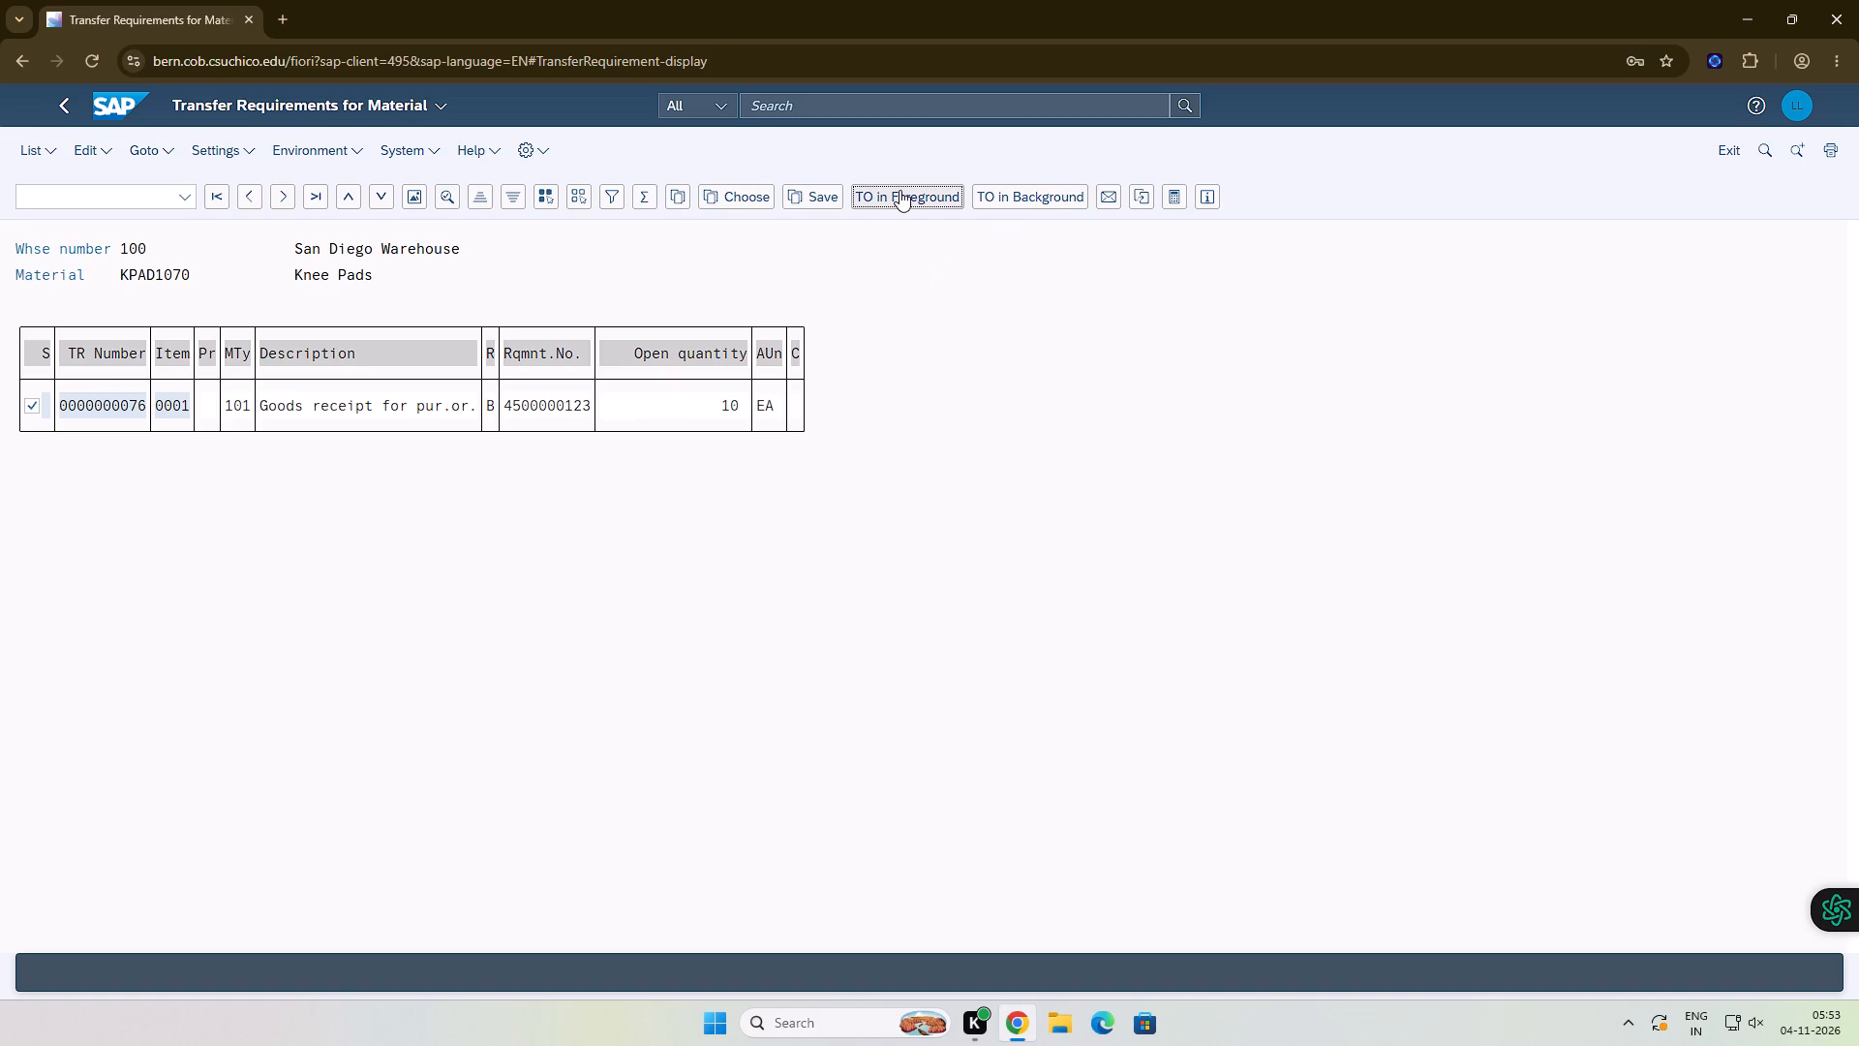
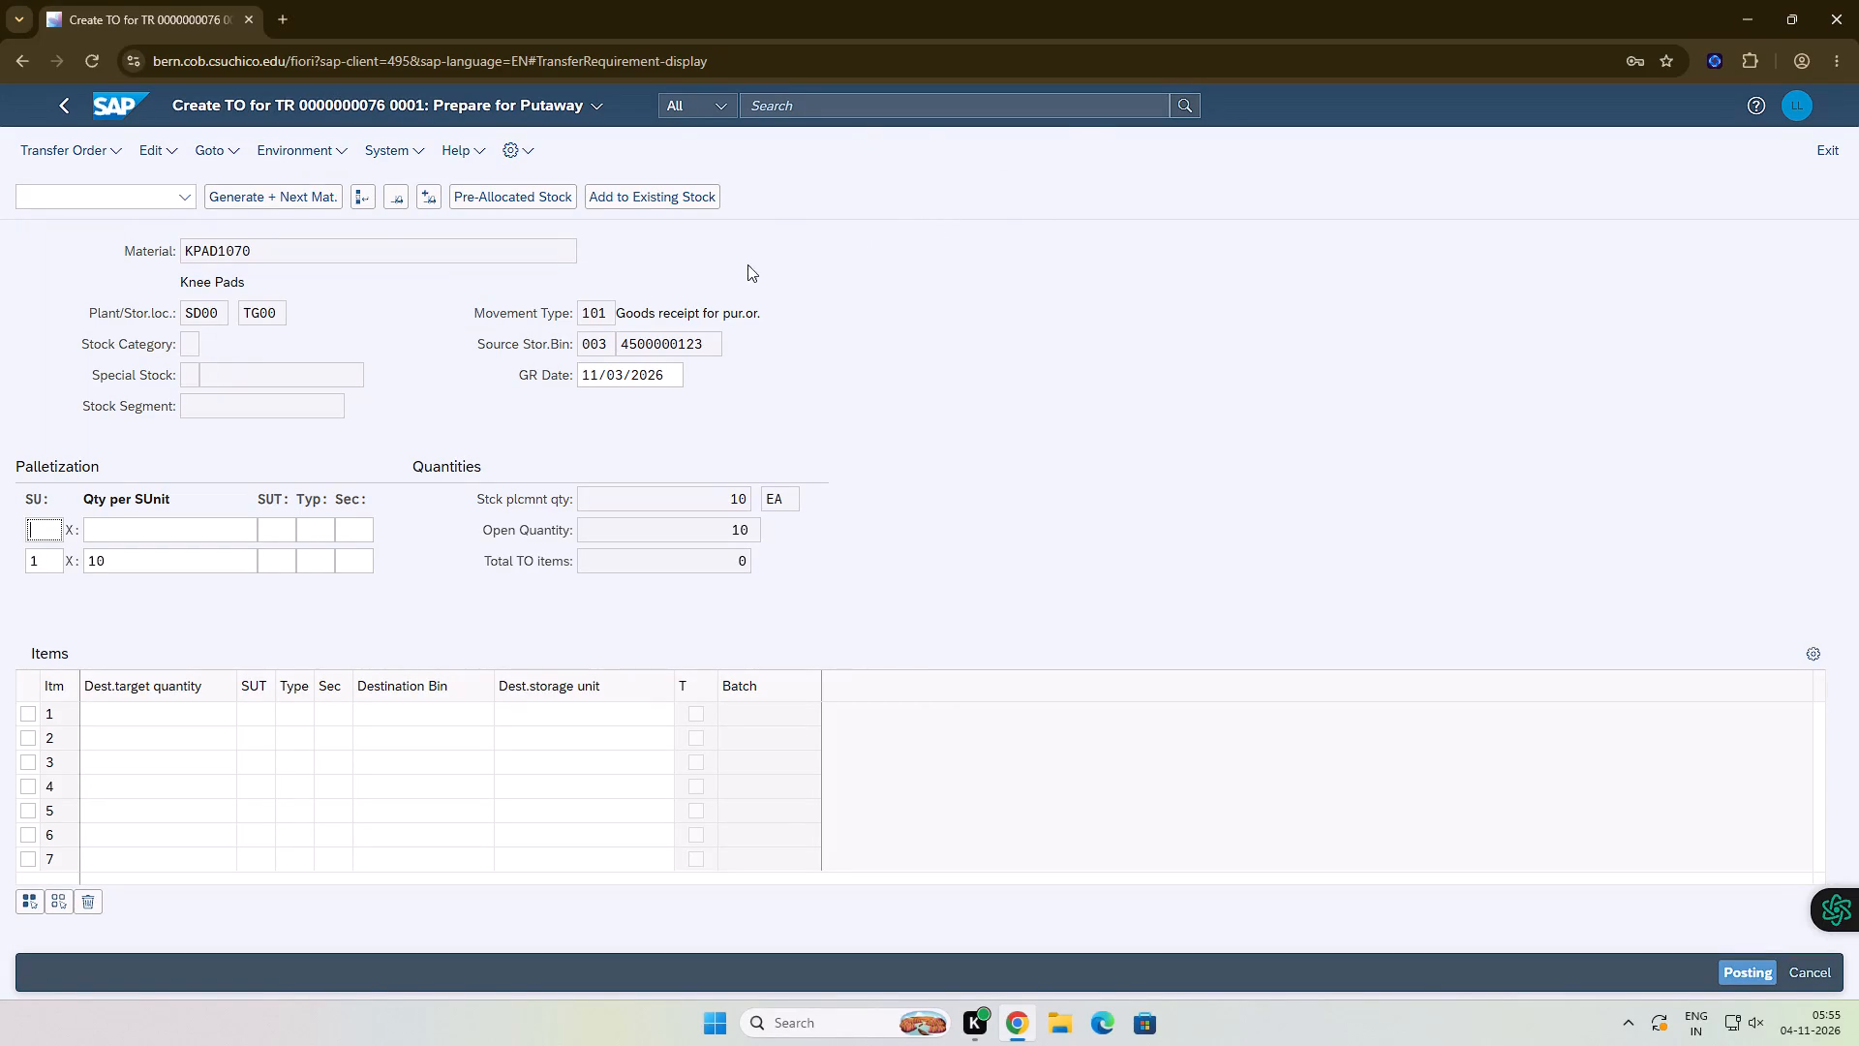
Apply the proposed palletization of 1 storage unit with quantity 10 to the transfer order items.
{"action": "left_click", "coordinate": [139, 553]}
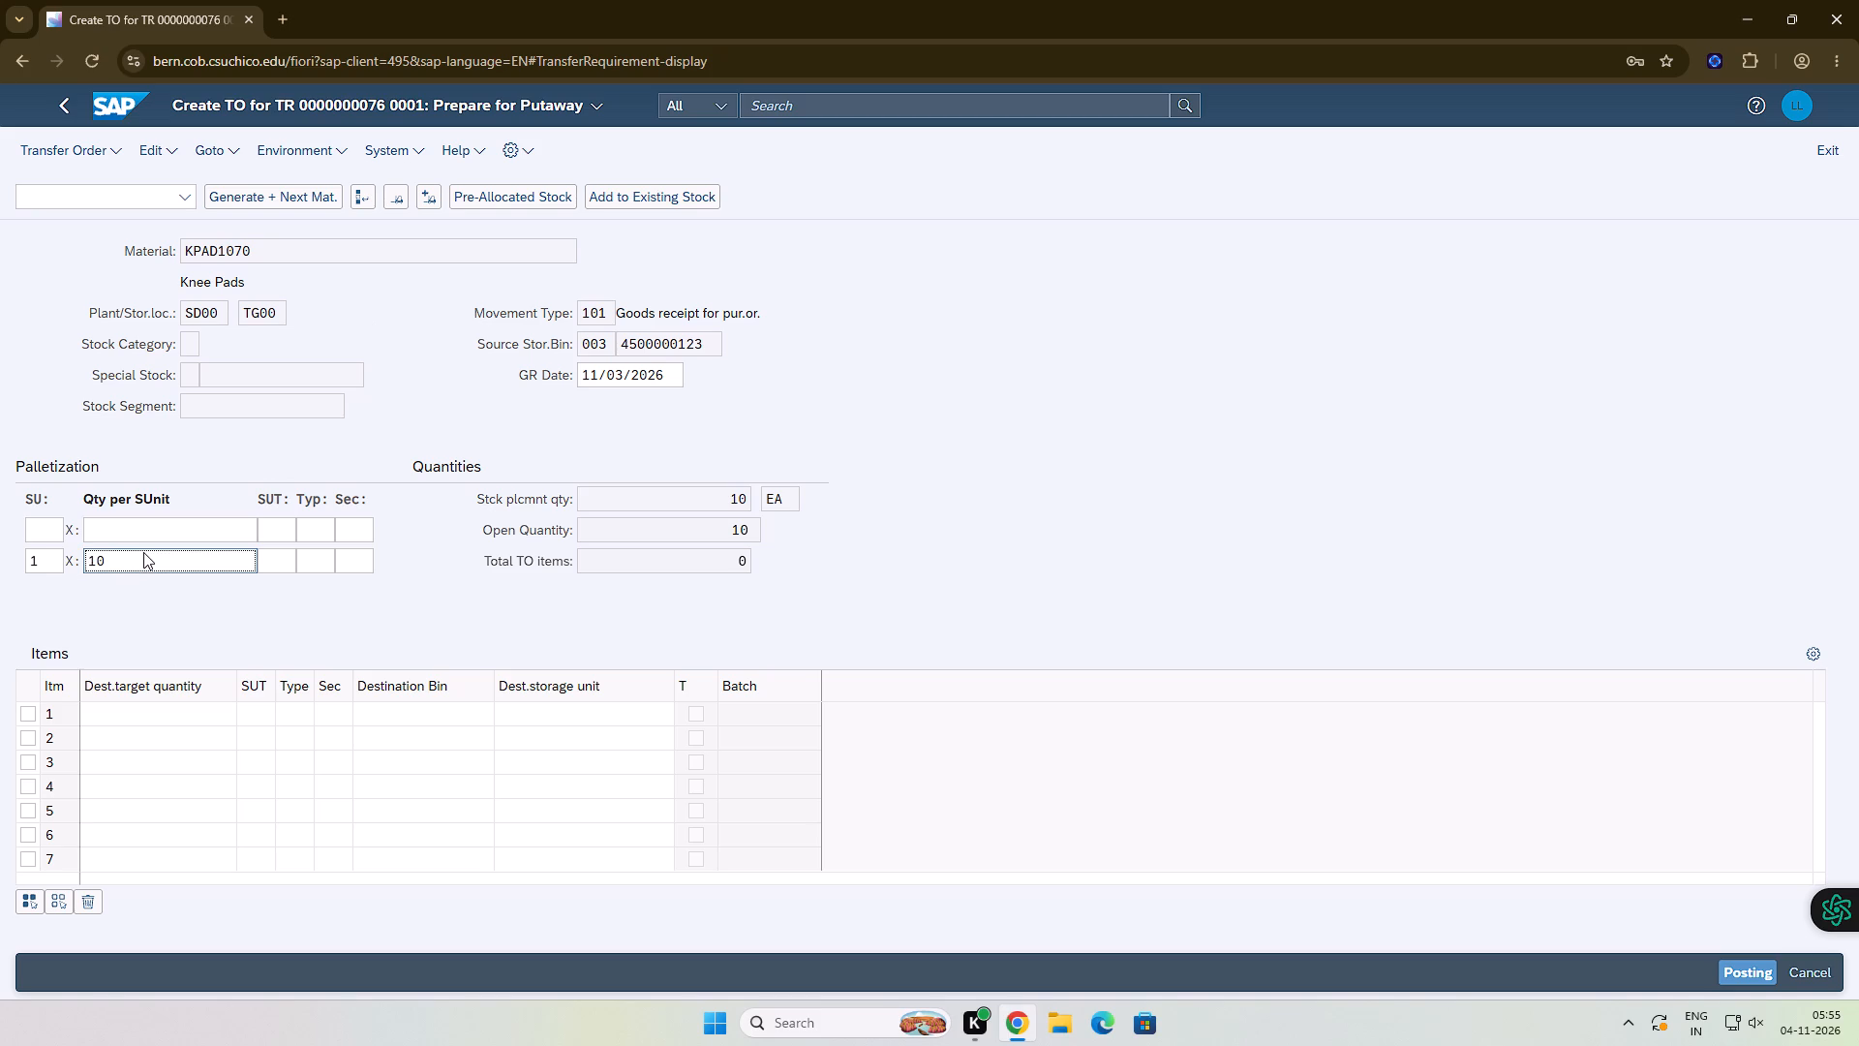
{"action": "key", "text": "Return"}
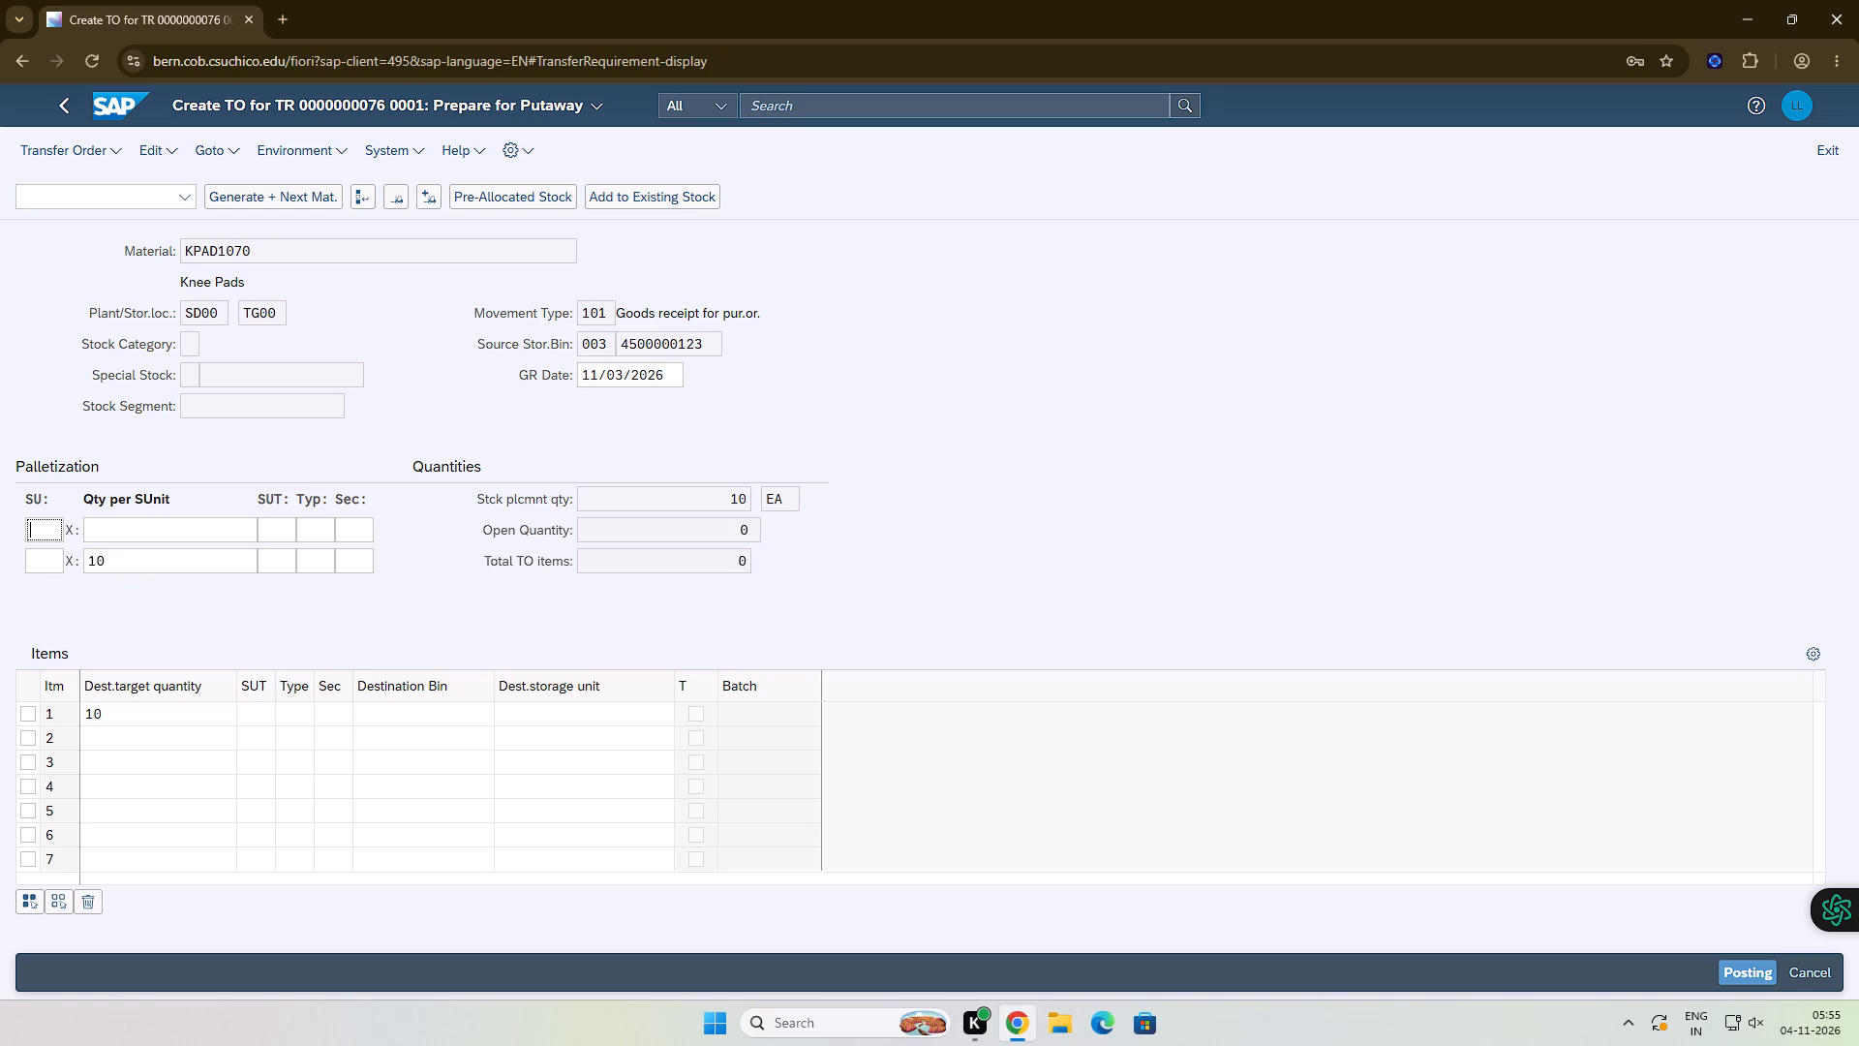
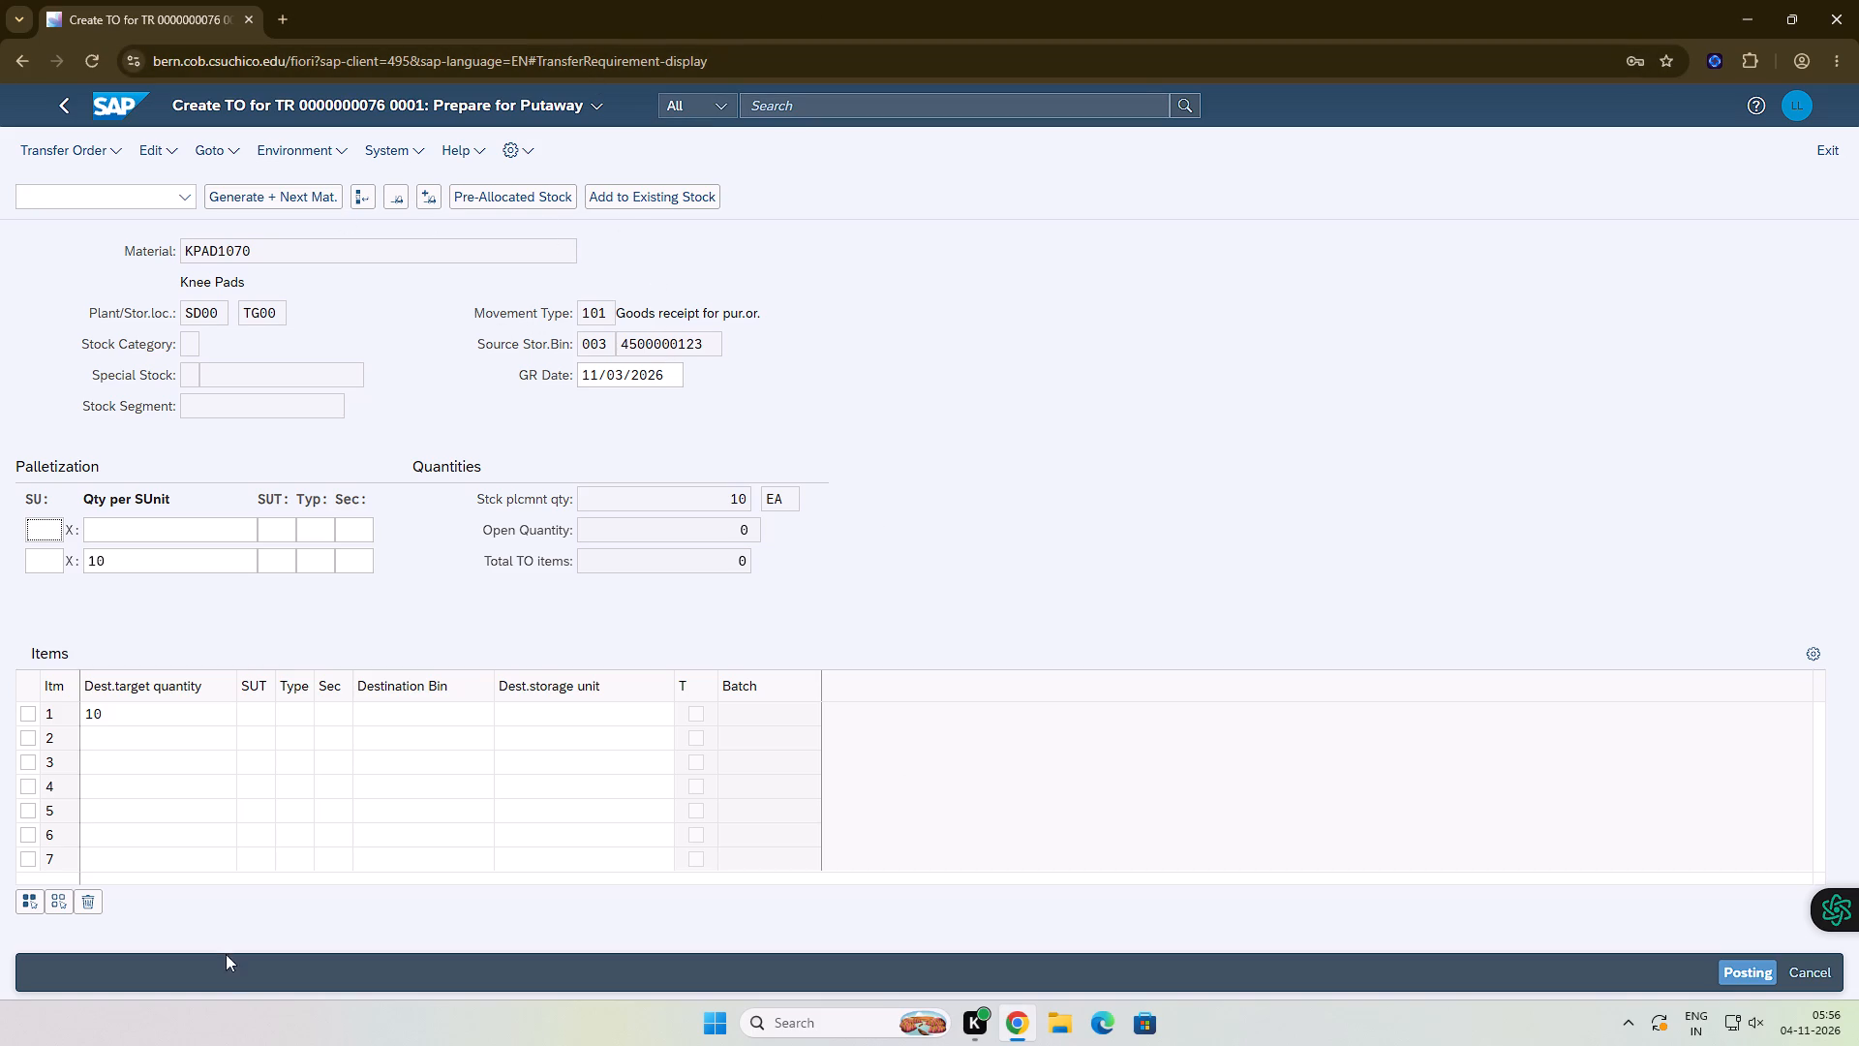
Choose destination storage type 001 (Shelf Storage) for item 1 of the transfer order.
{"action": "left_click", "coordinate": [308, 717]}
{"action": "left_click", "coordinate": [327, 712]}
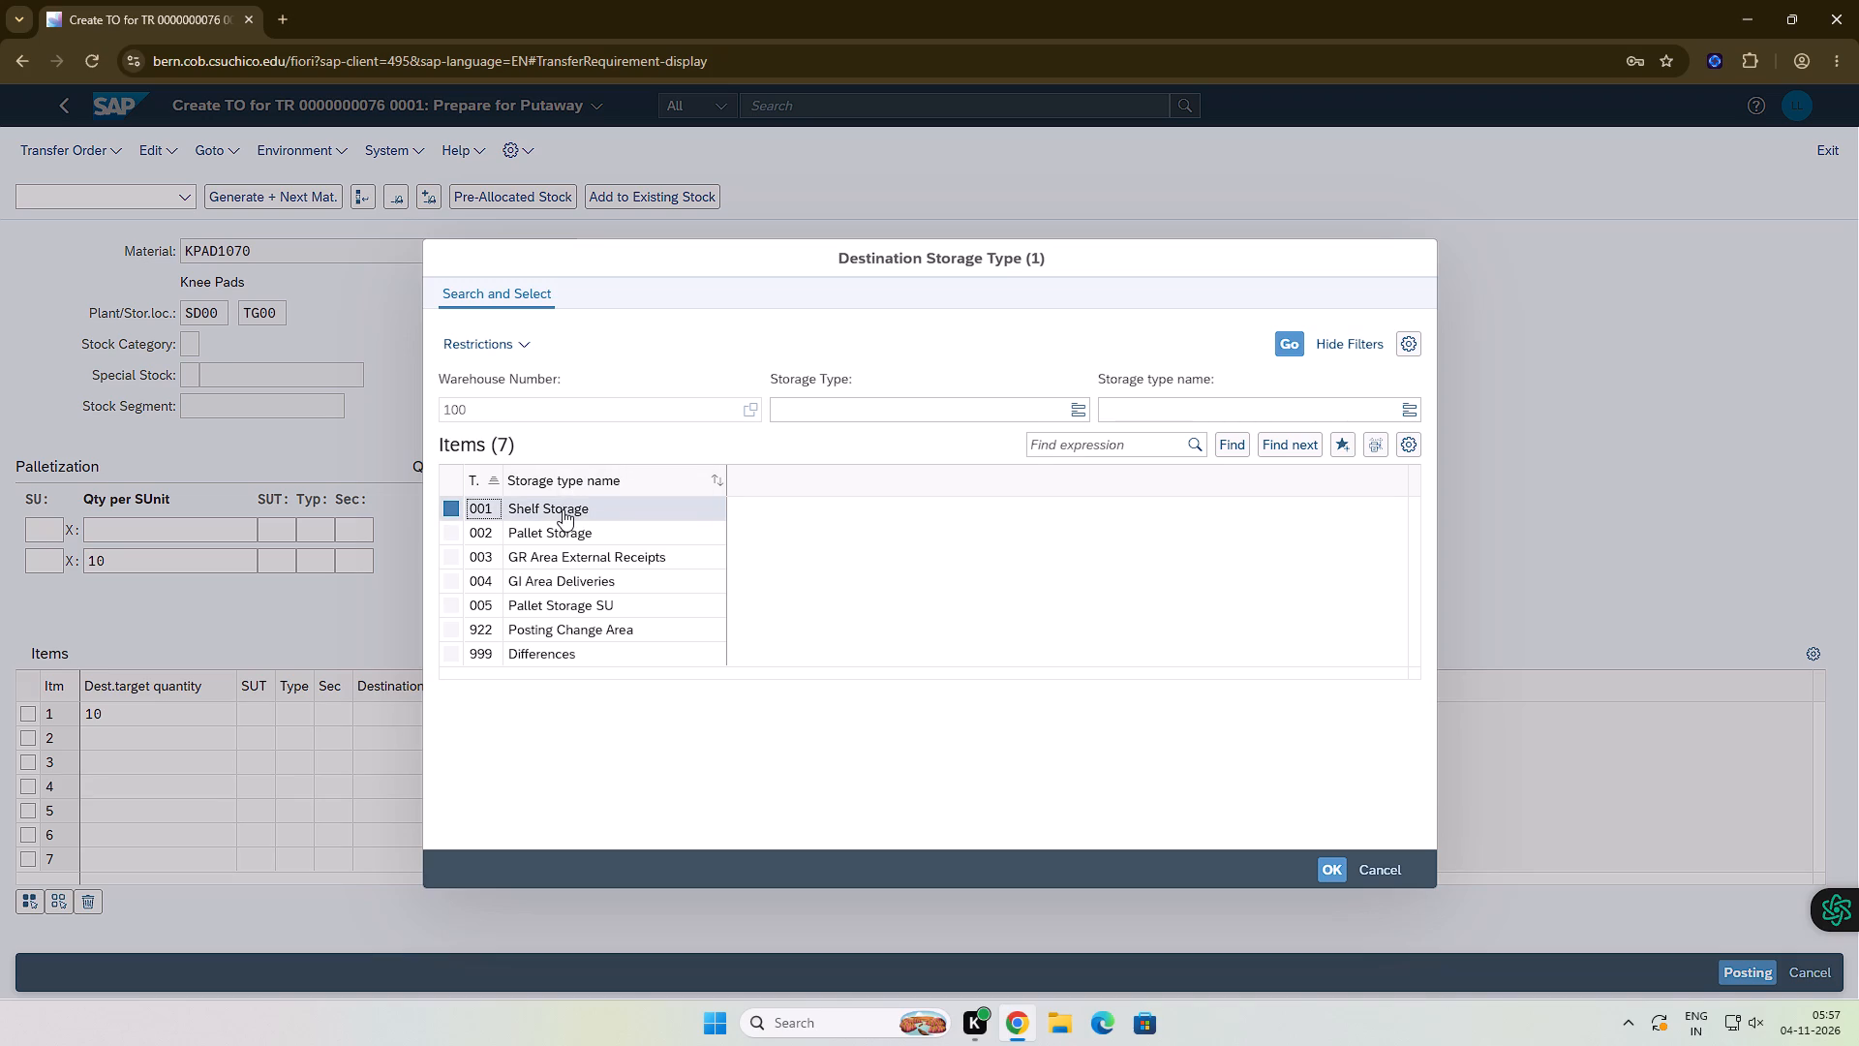
{"action": "left_click", "coordinate": [563, 509]}
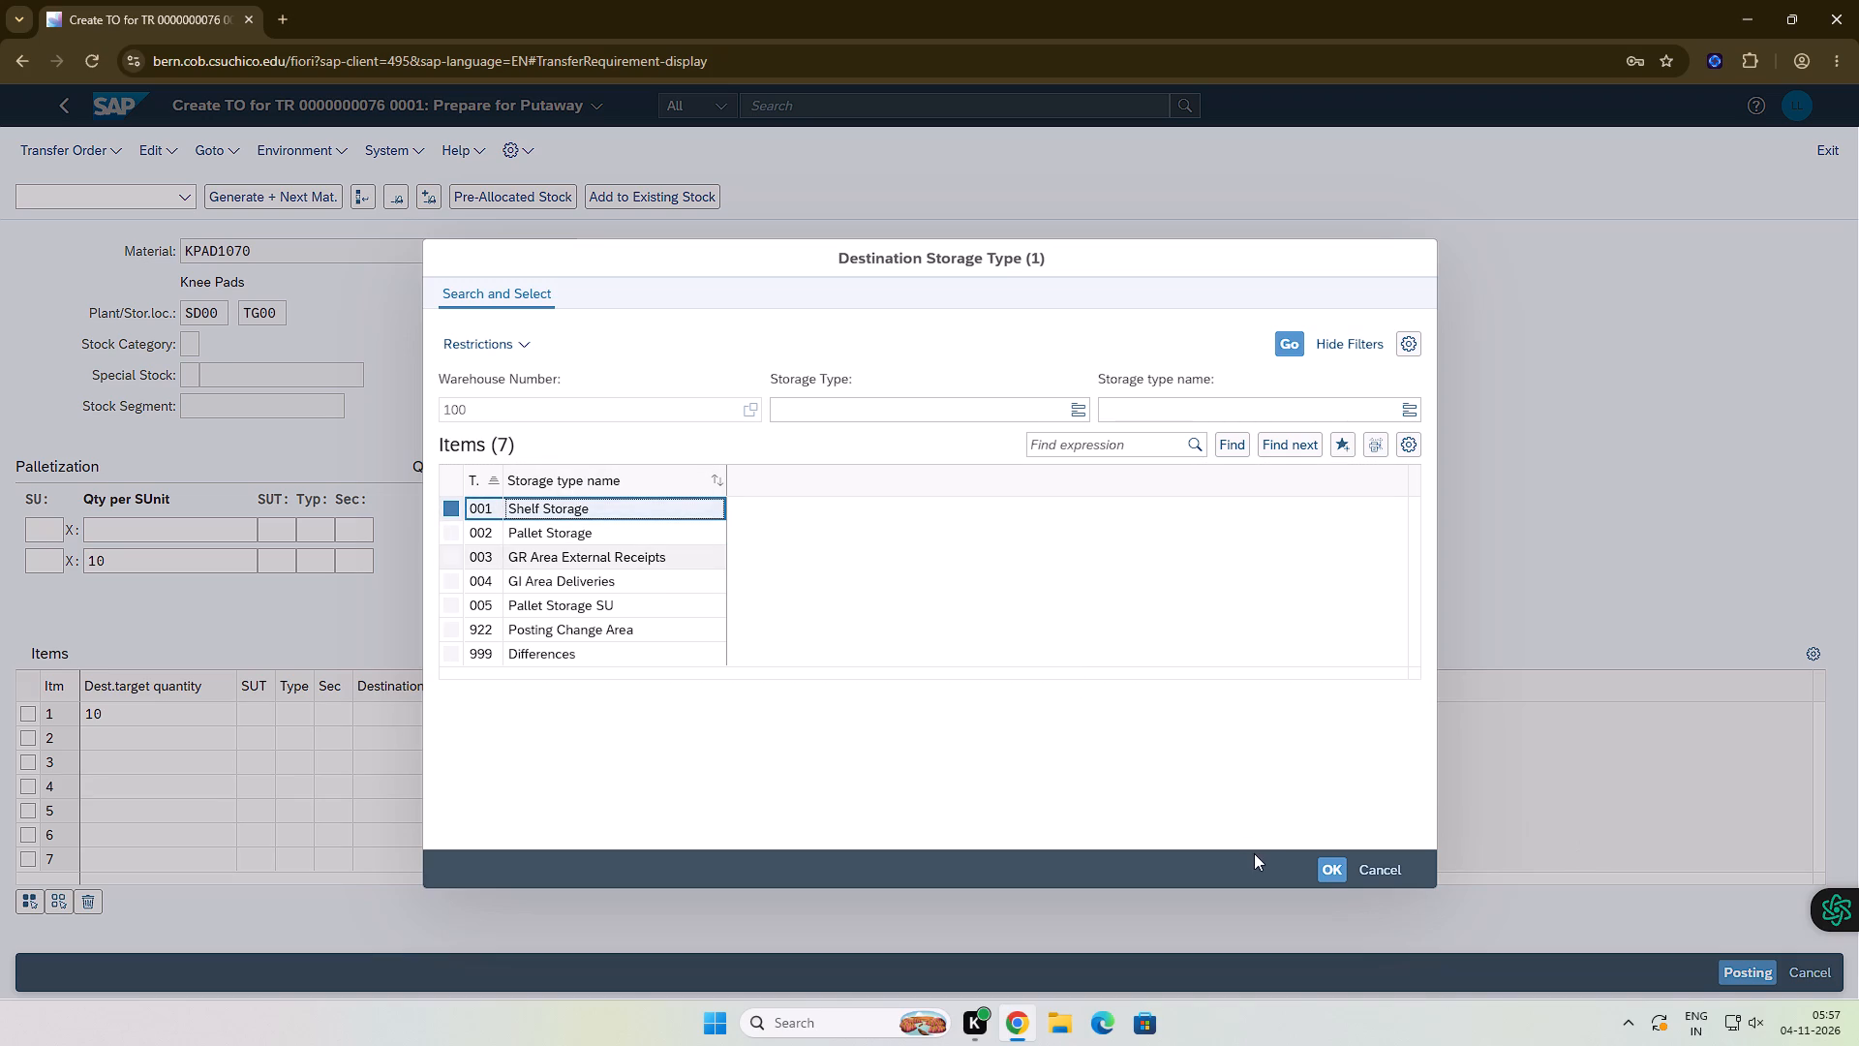
{"action": "left_click", "coordinate": [1326, 867]}
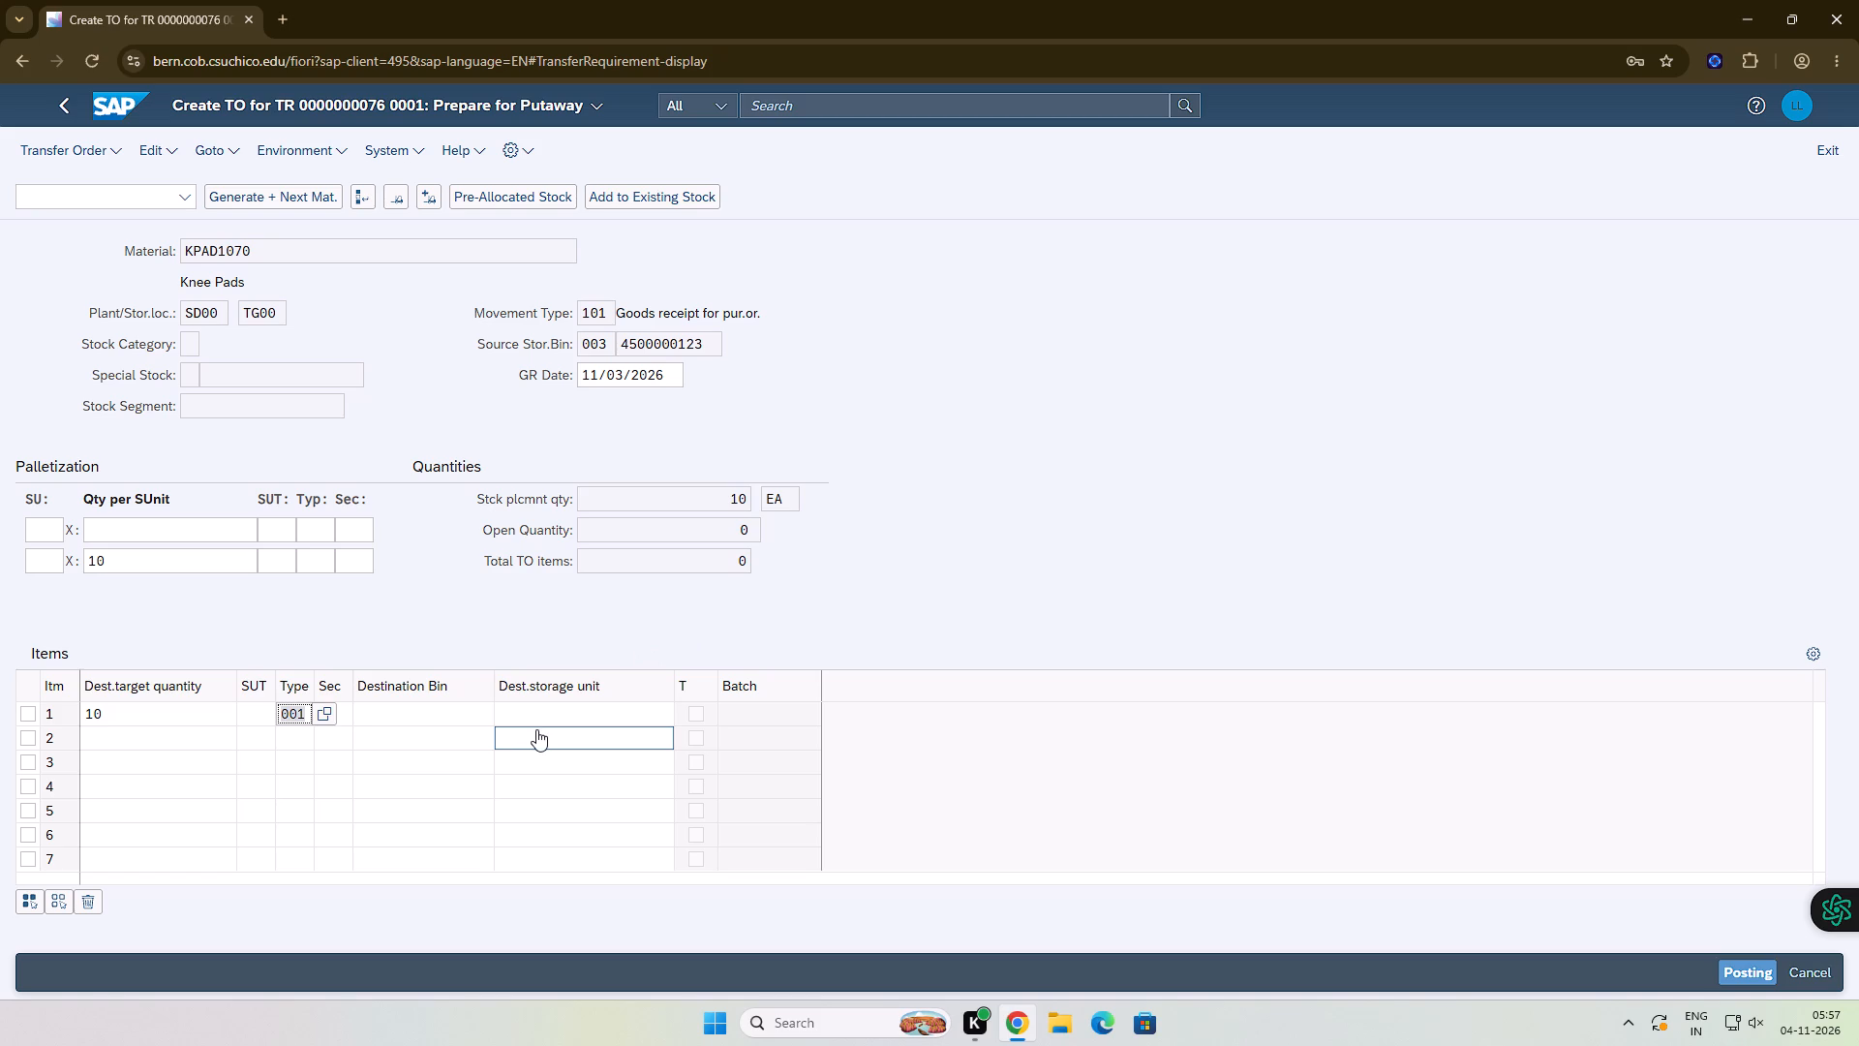
Set item 1's destination bin to STBN-3-070 and its storage section to 001.
{"action": "left_click", "coordinate": [415, 704]}
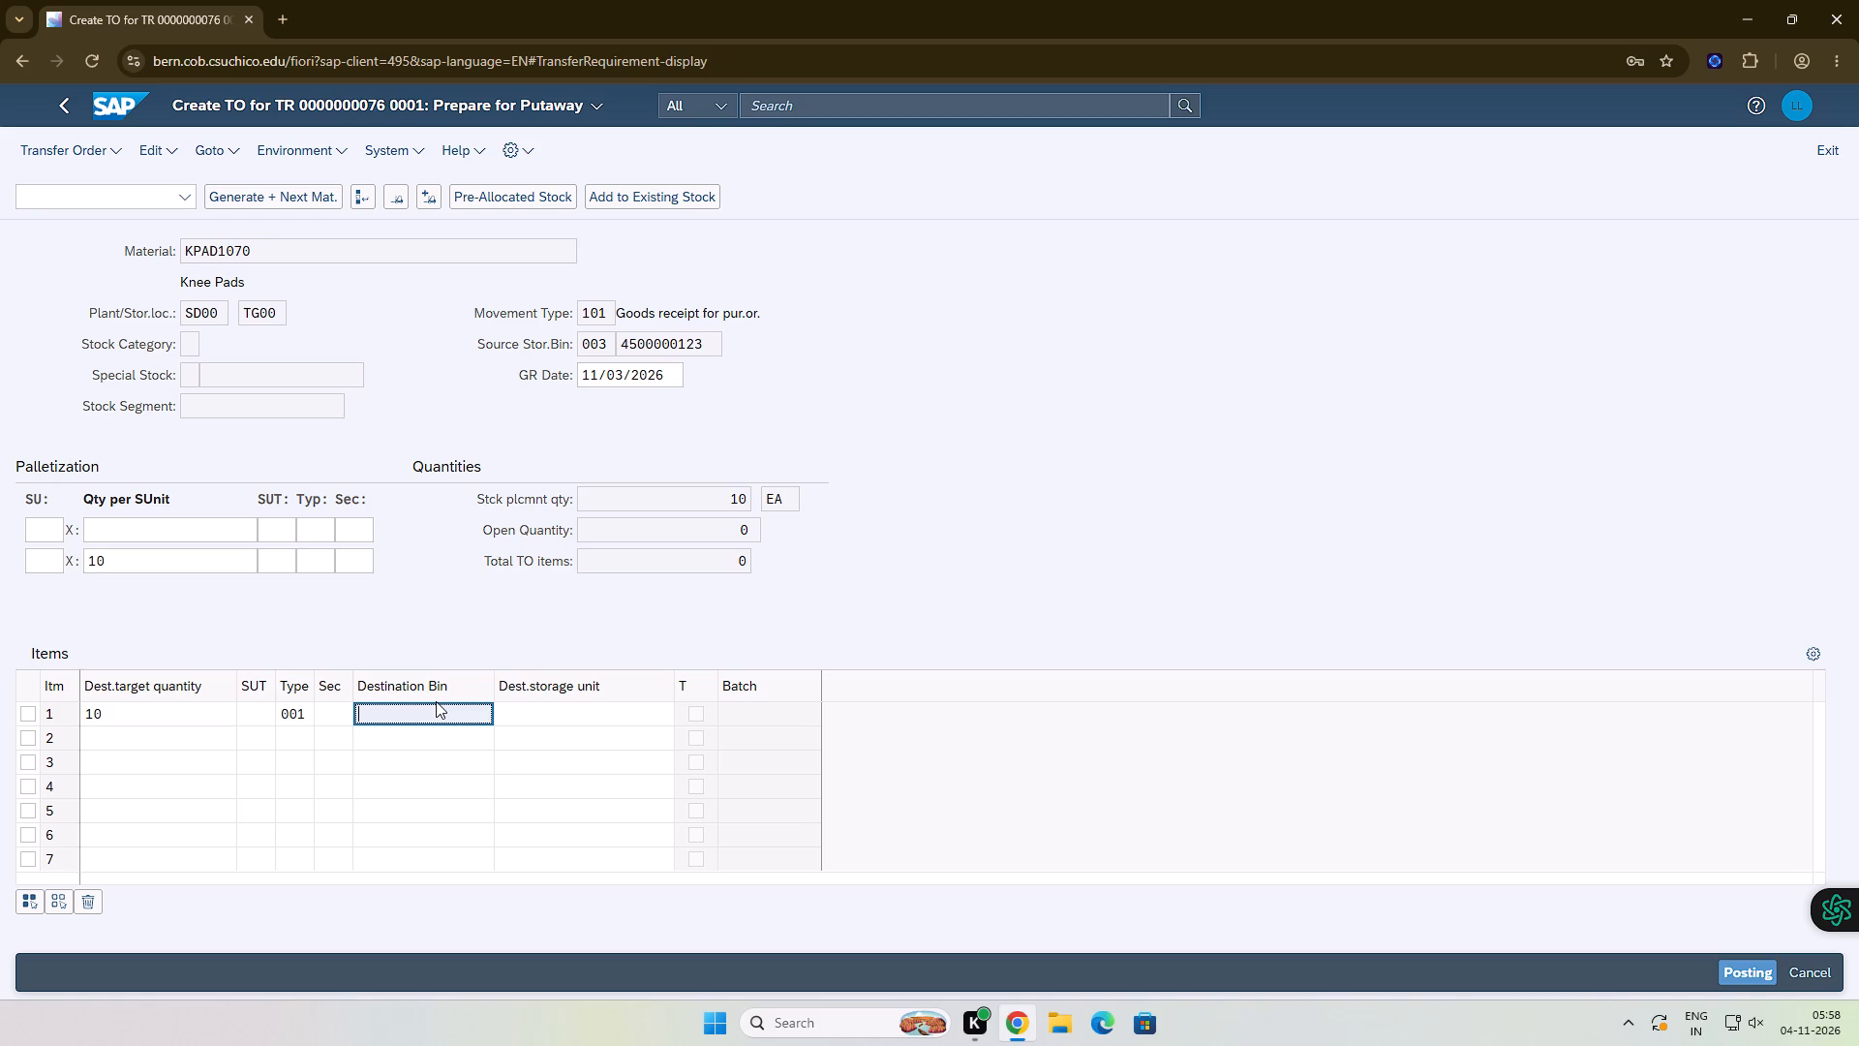
{"action": "type", "text": "STBN"}
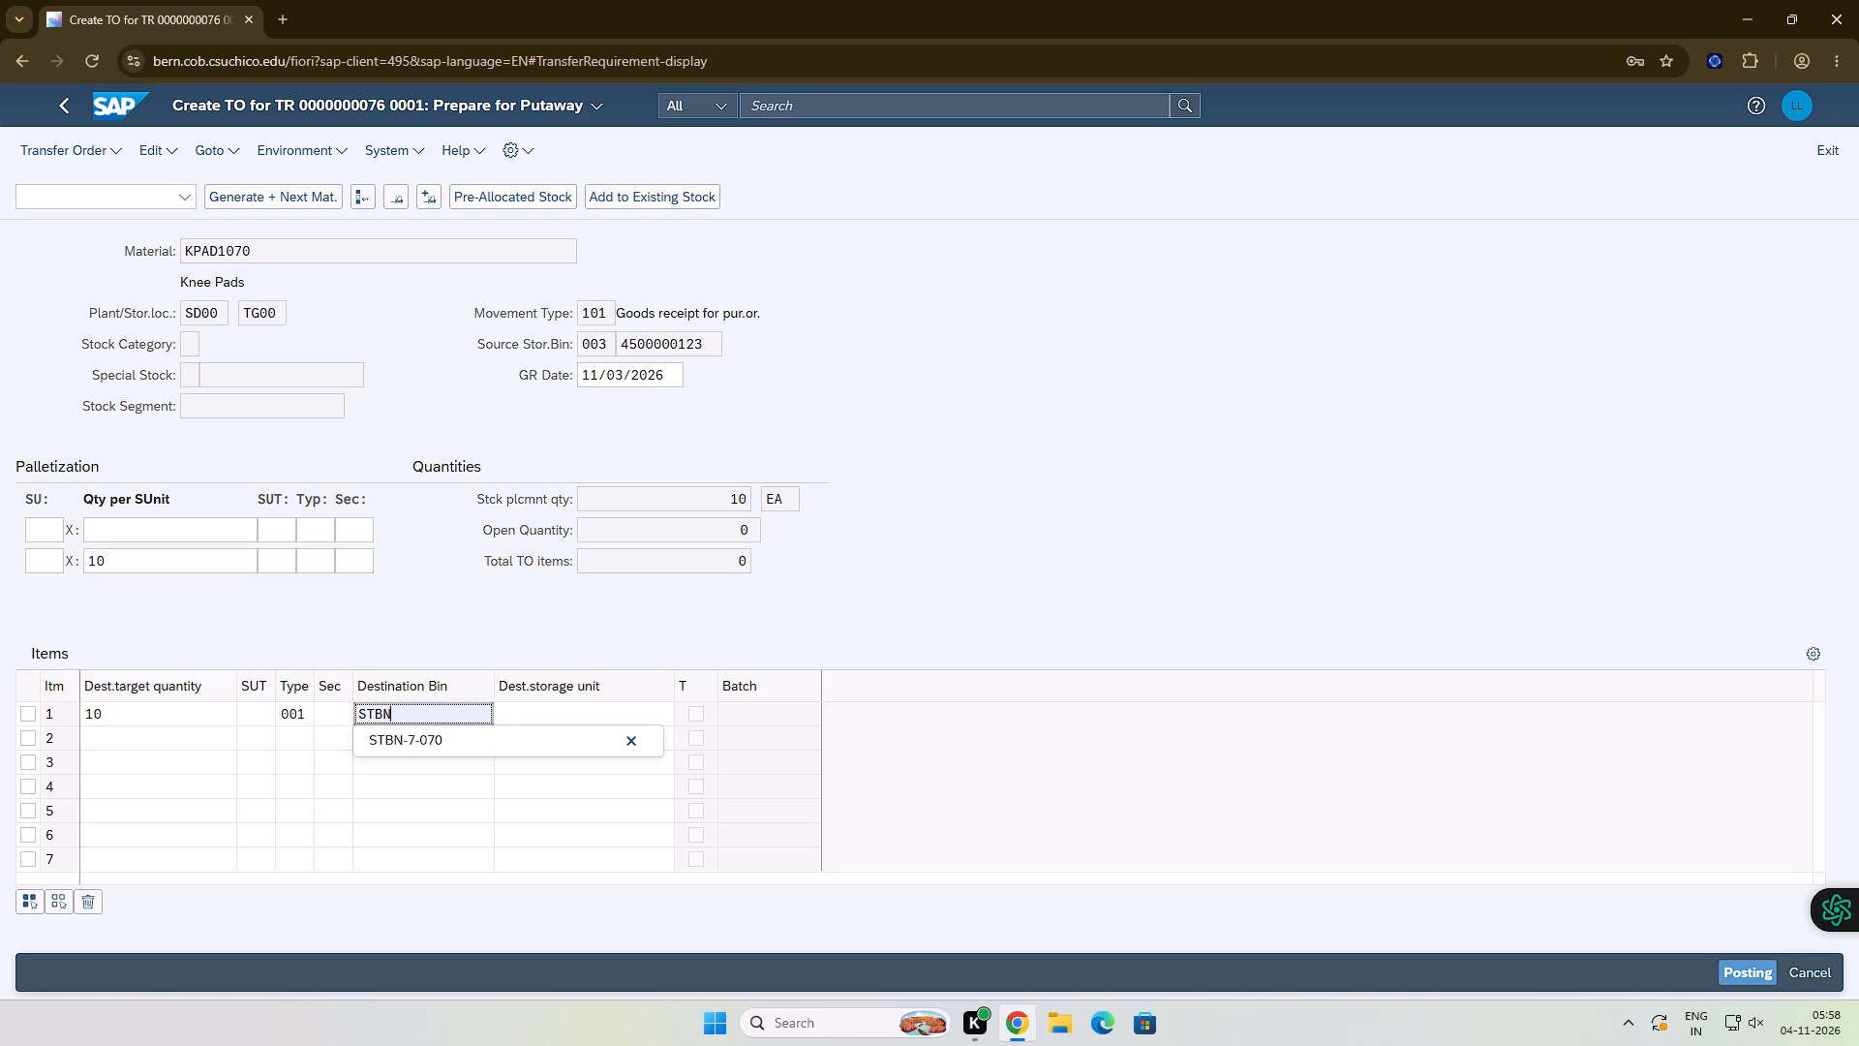
{"action": "key", "text": "minus"}
{"action": "key", "text": "3"}
{"action": "key", "text": "minus"}
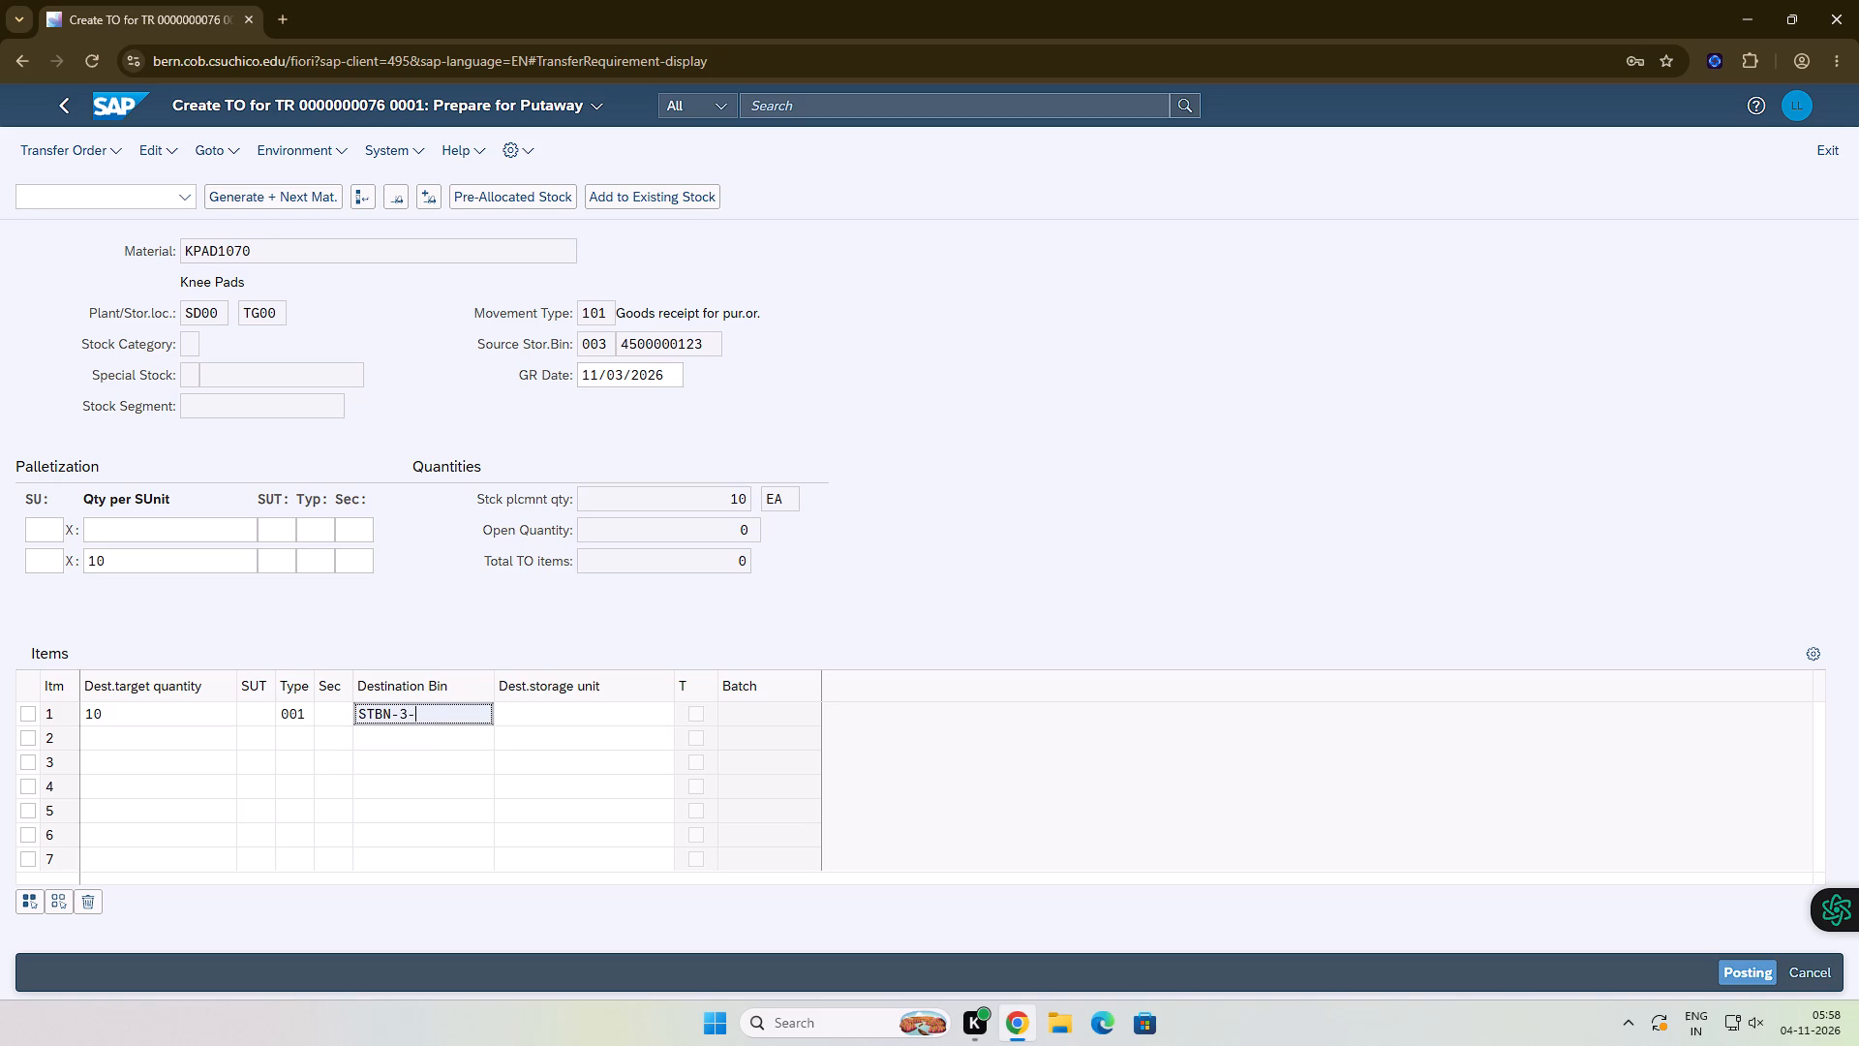
{"action": "type", "text": "070"}
{"action": "left_click", "coordinate": [338, 717]}
{"action": "type", "text": "001"}
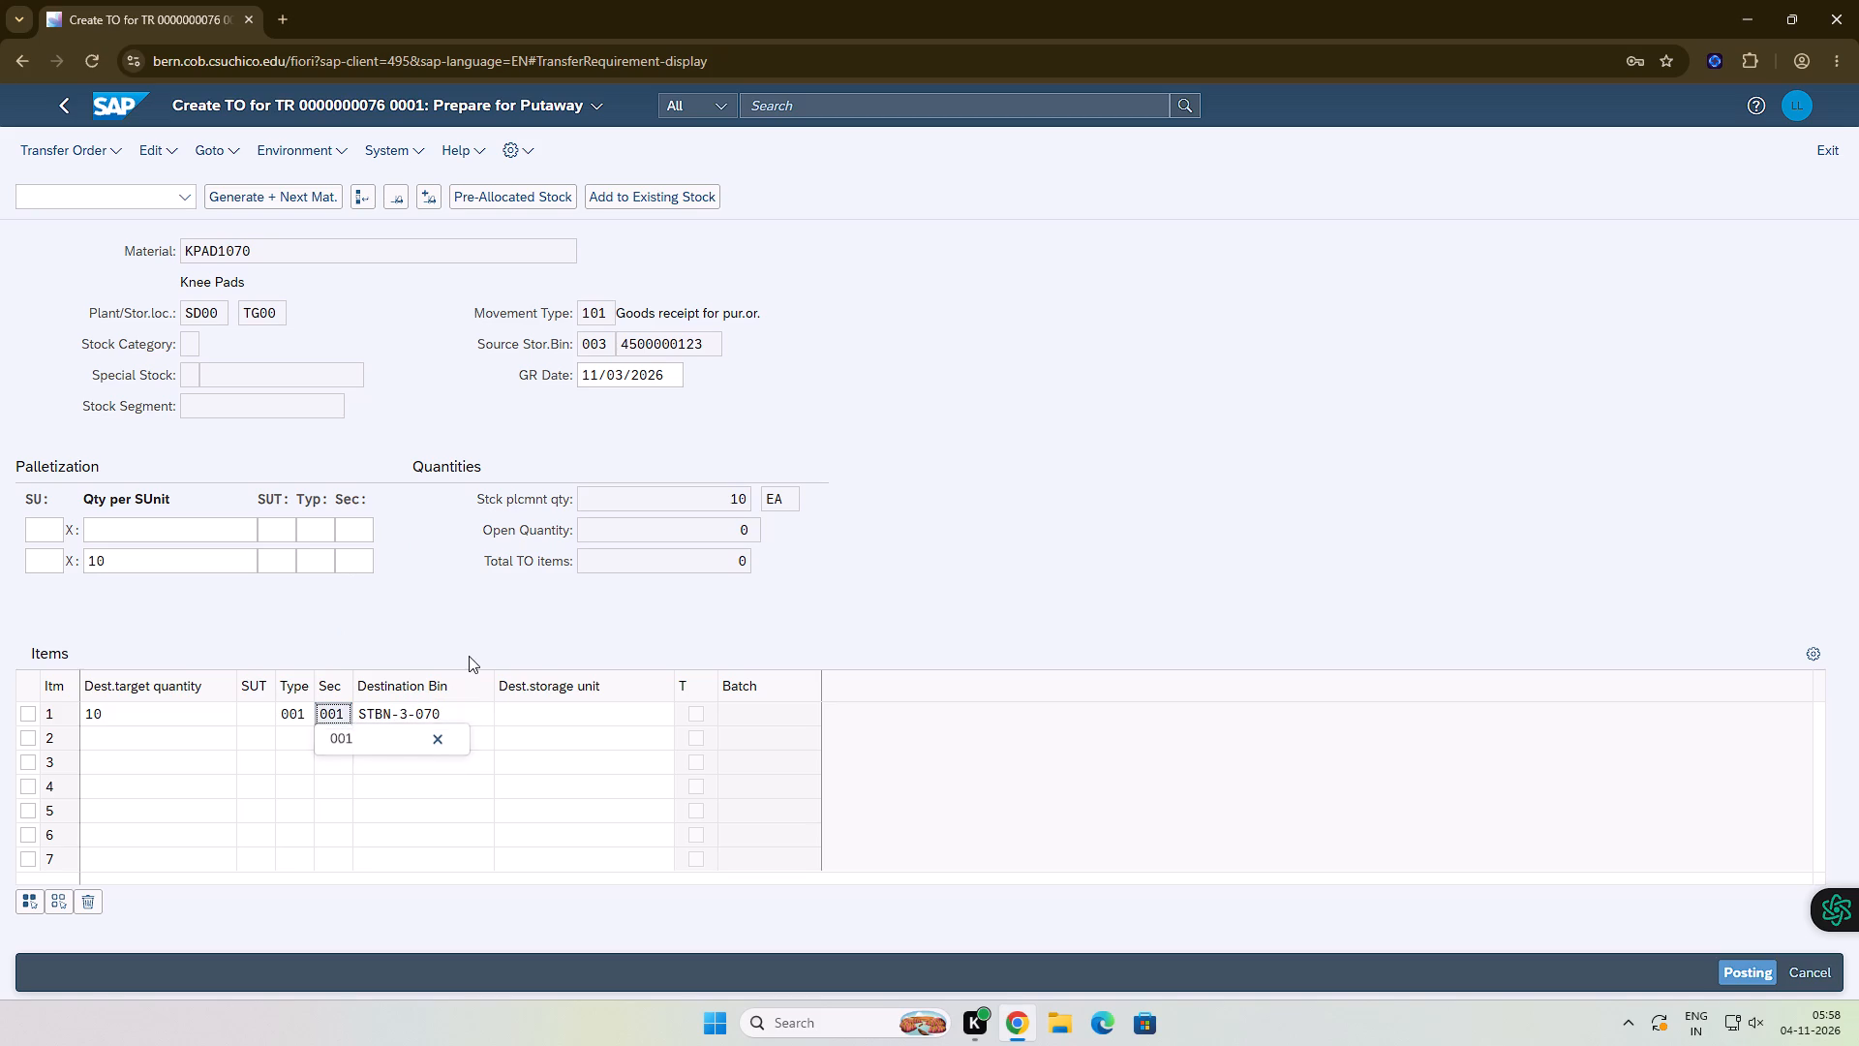
{"action": "key", "text": "Return"}
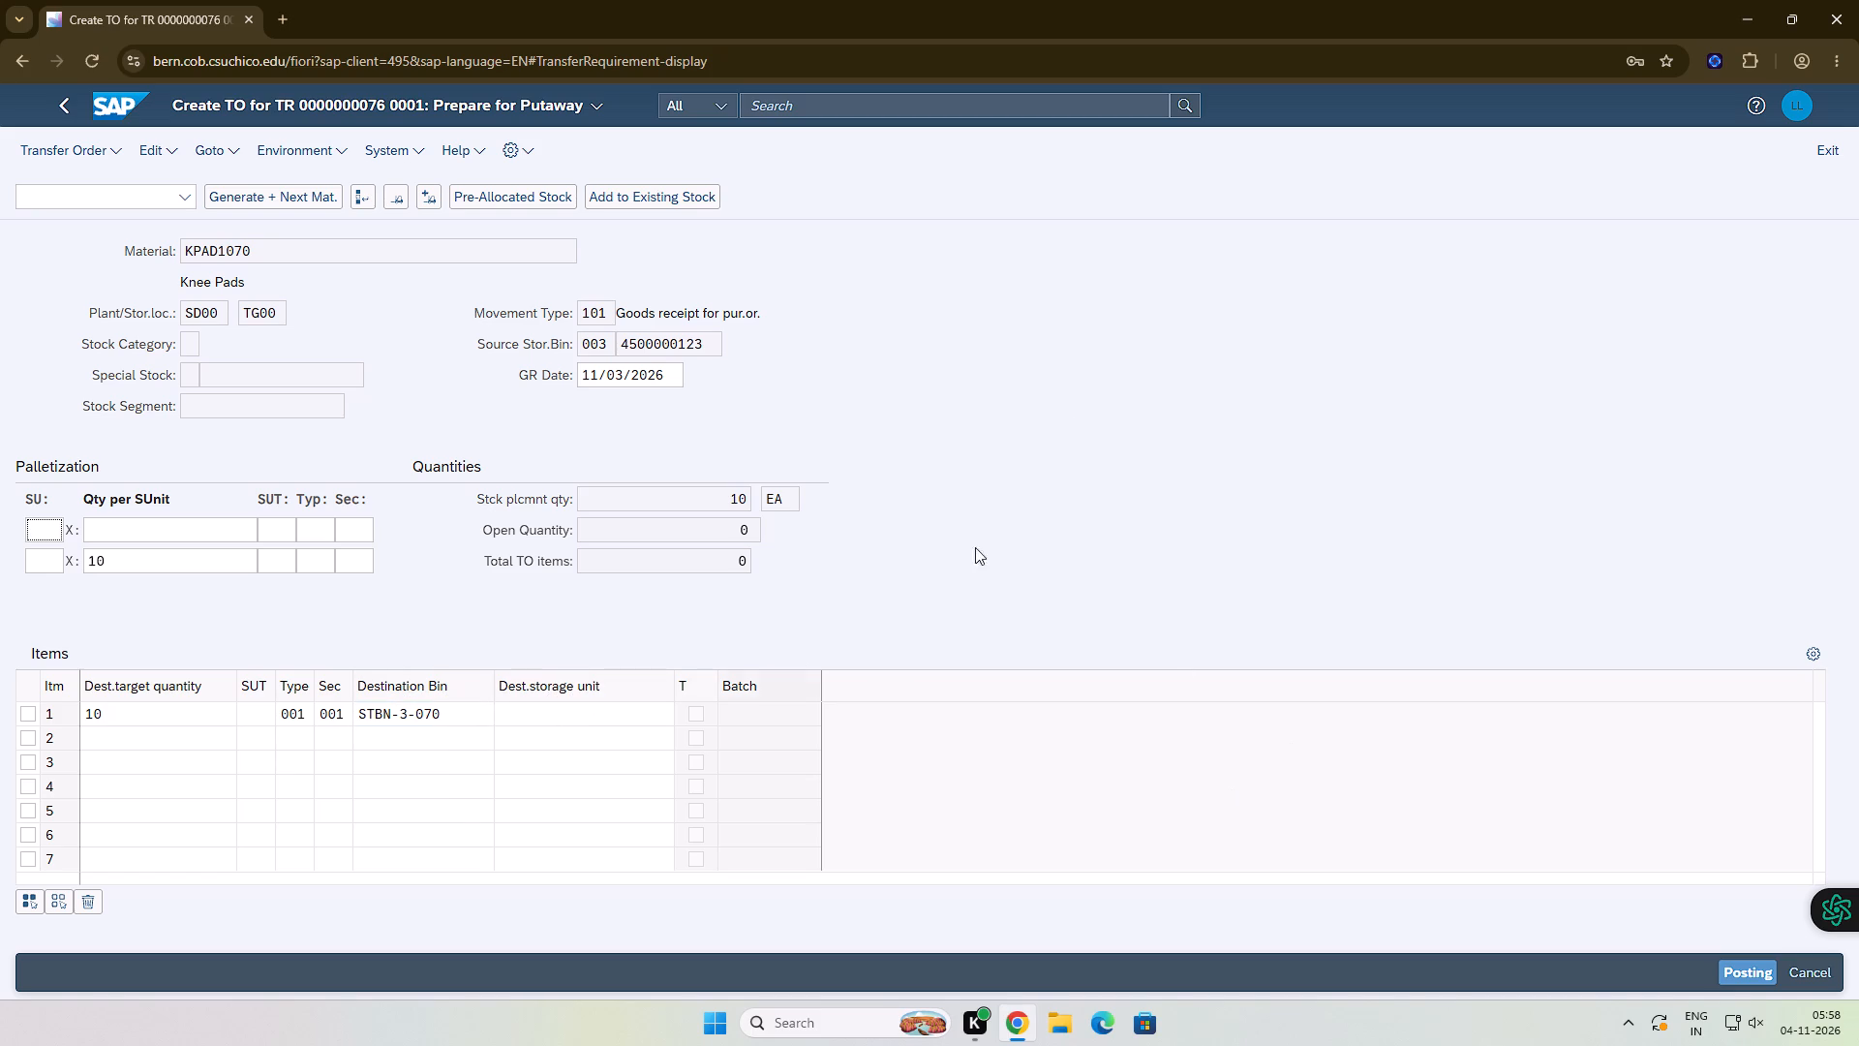
Post the putaway transfer order for the 10 EA of KPAD1070.
{"action": "left_click", "coordinate": [1131, 361]}
{"action": "key", "text": "space"}
{"action": "key", "text": "space"}
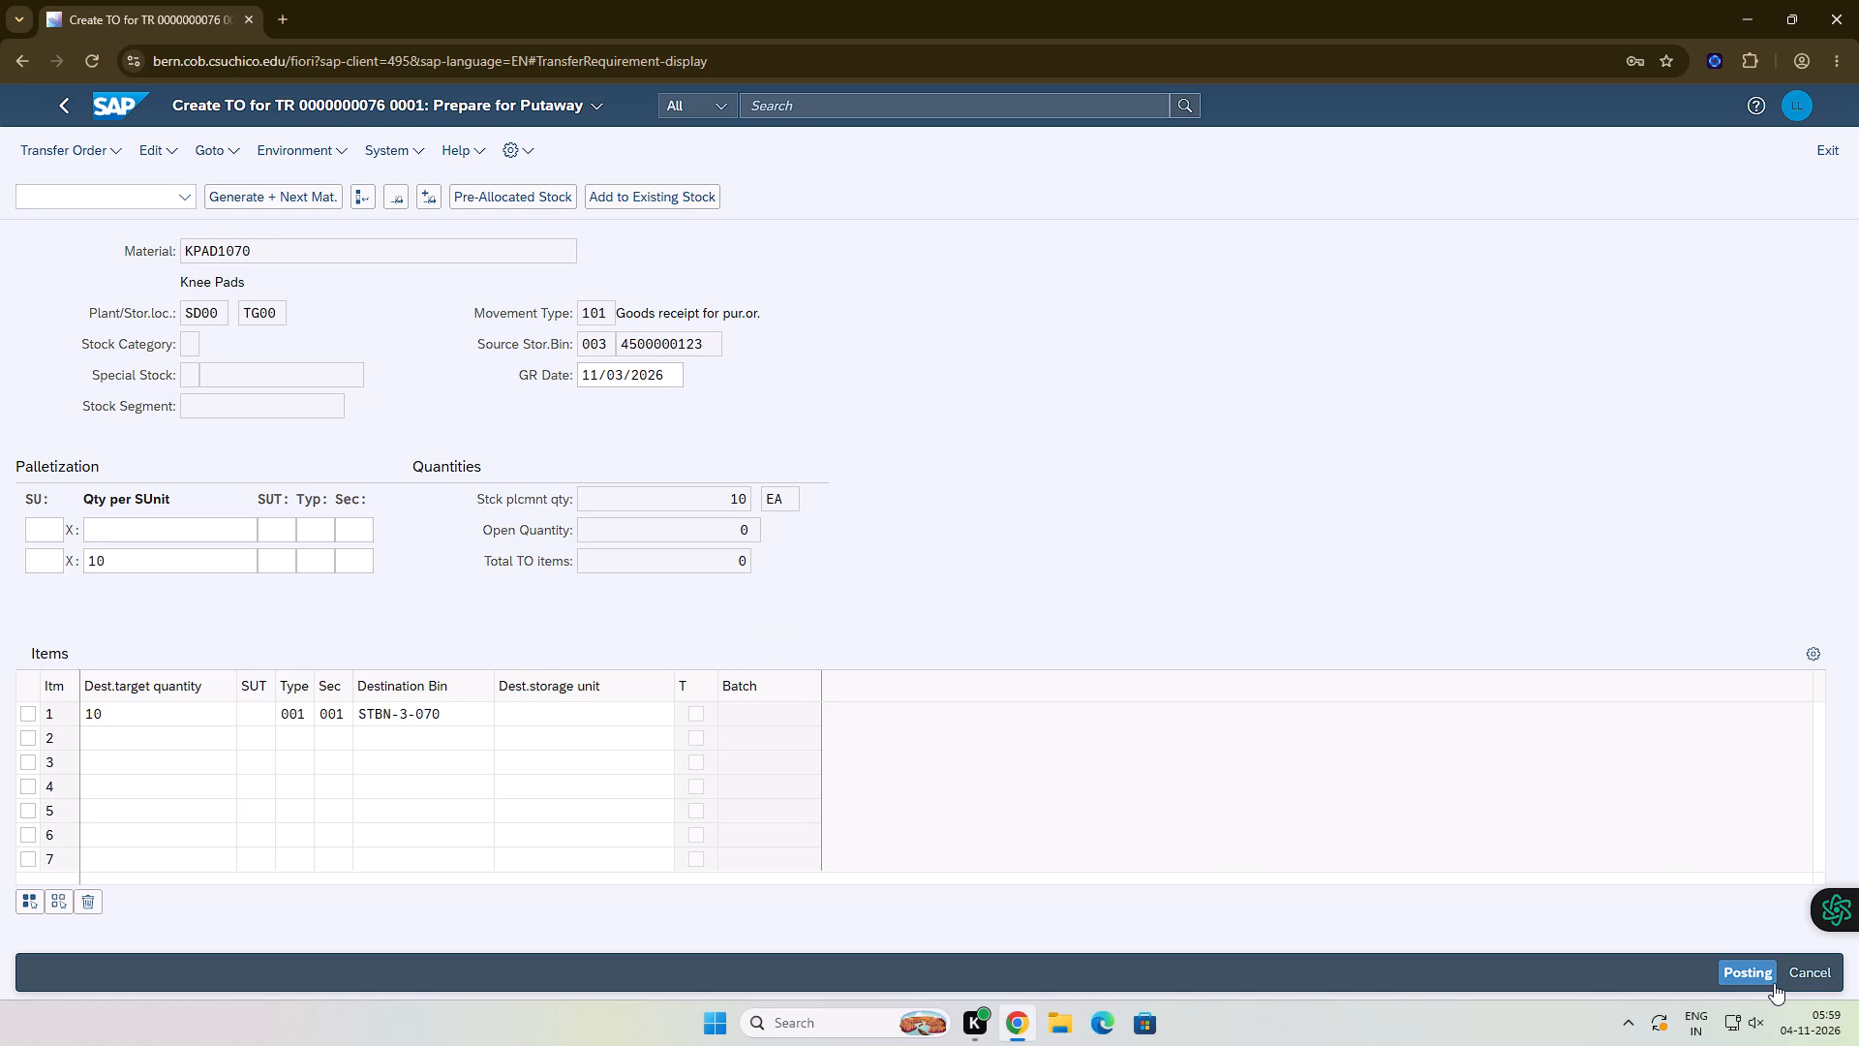
{"action": "left_click", "coordinate": [1758, 975]}
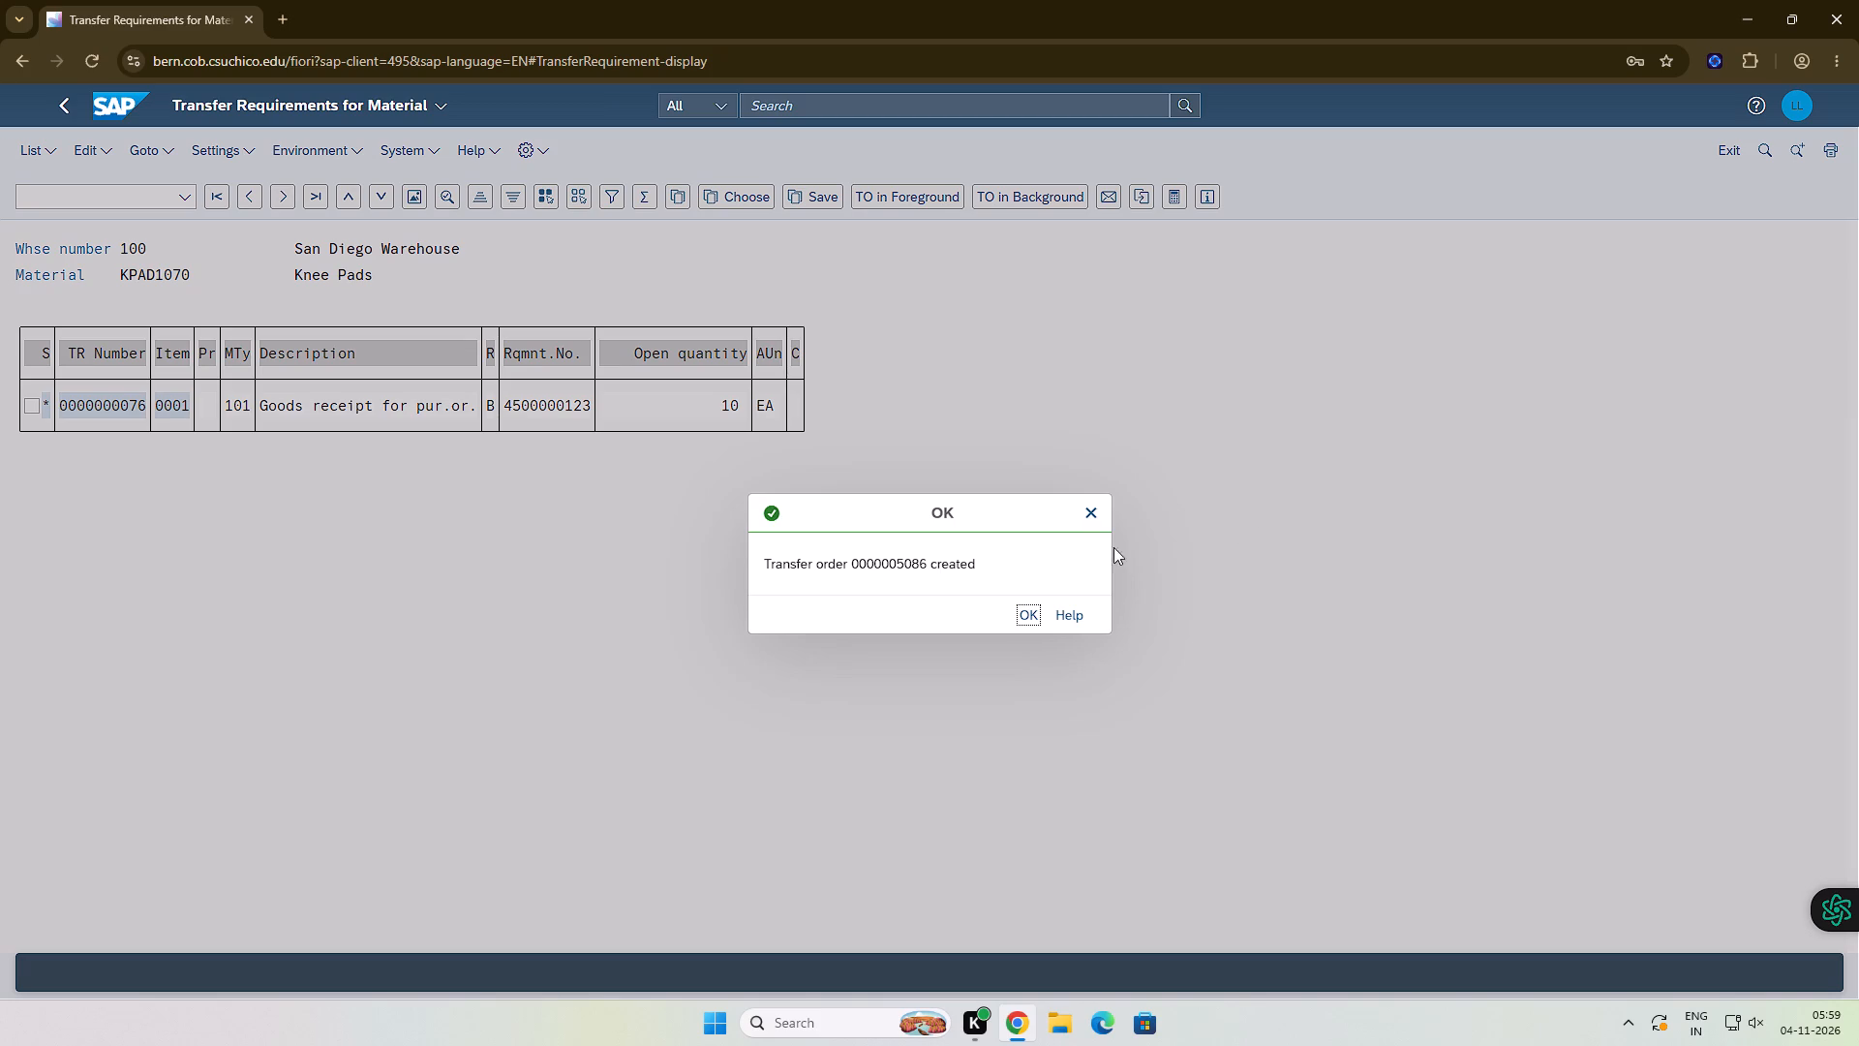
Copy the full text of the transfer order creation message.
{"action": "left_click_drag", "start_coordinate": [996, 555], "coordinate": [820, 576]}
{"action": "left_click_drag", "start_coordinate": [763, 567], "coordinate": [959, 560]}
{"action": "left_click_drag", "start_coordinate": [767, 562], "coordinate": [1007, 546]}
{"action": "key", "text": "ctrl+c"}
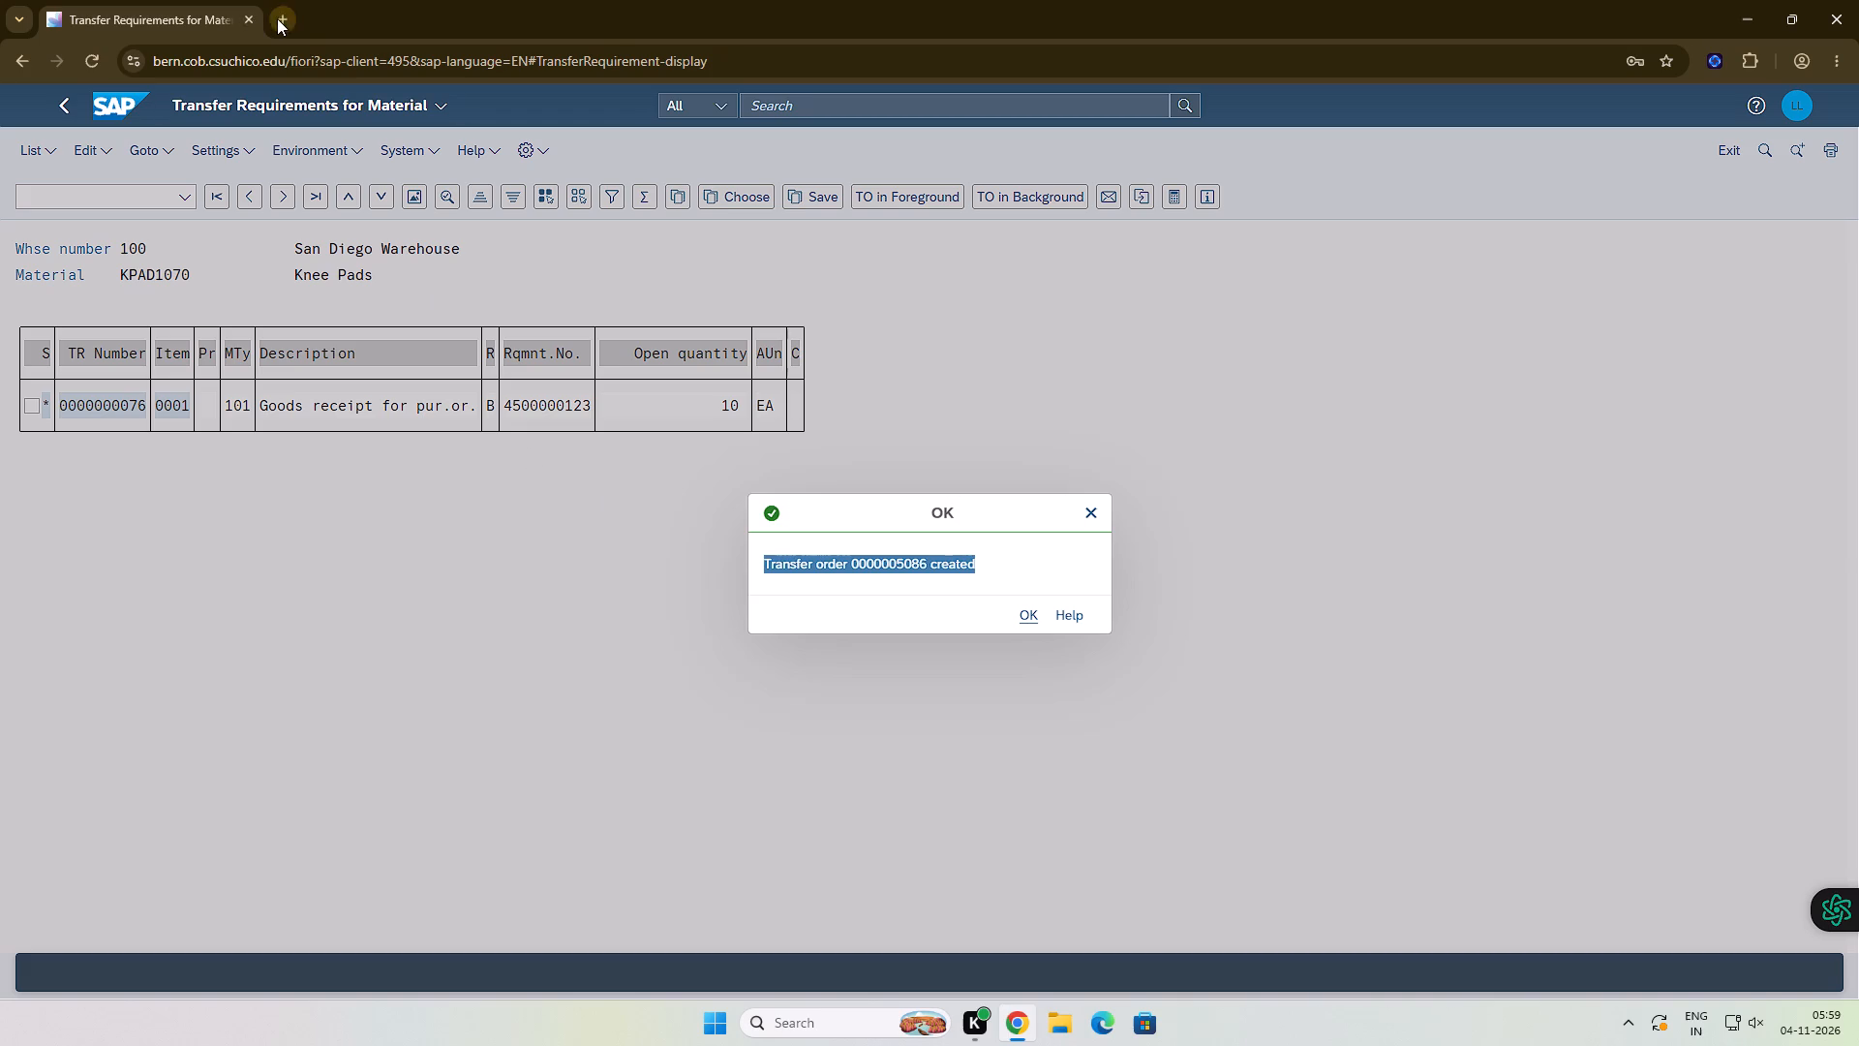
Find the Dontpad site in a new browser tab and open its notes page DXTR.
{"action": "left_click", "coordinate": [277, 18]}
{"action": "type", "text": "DOT"}
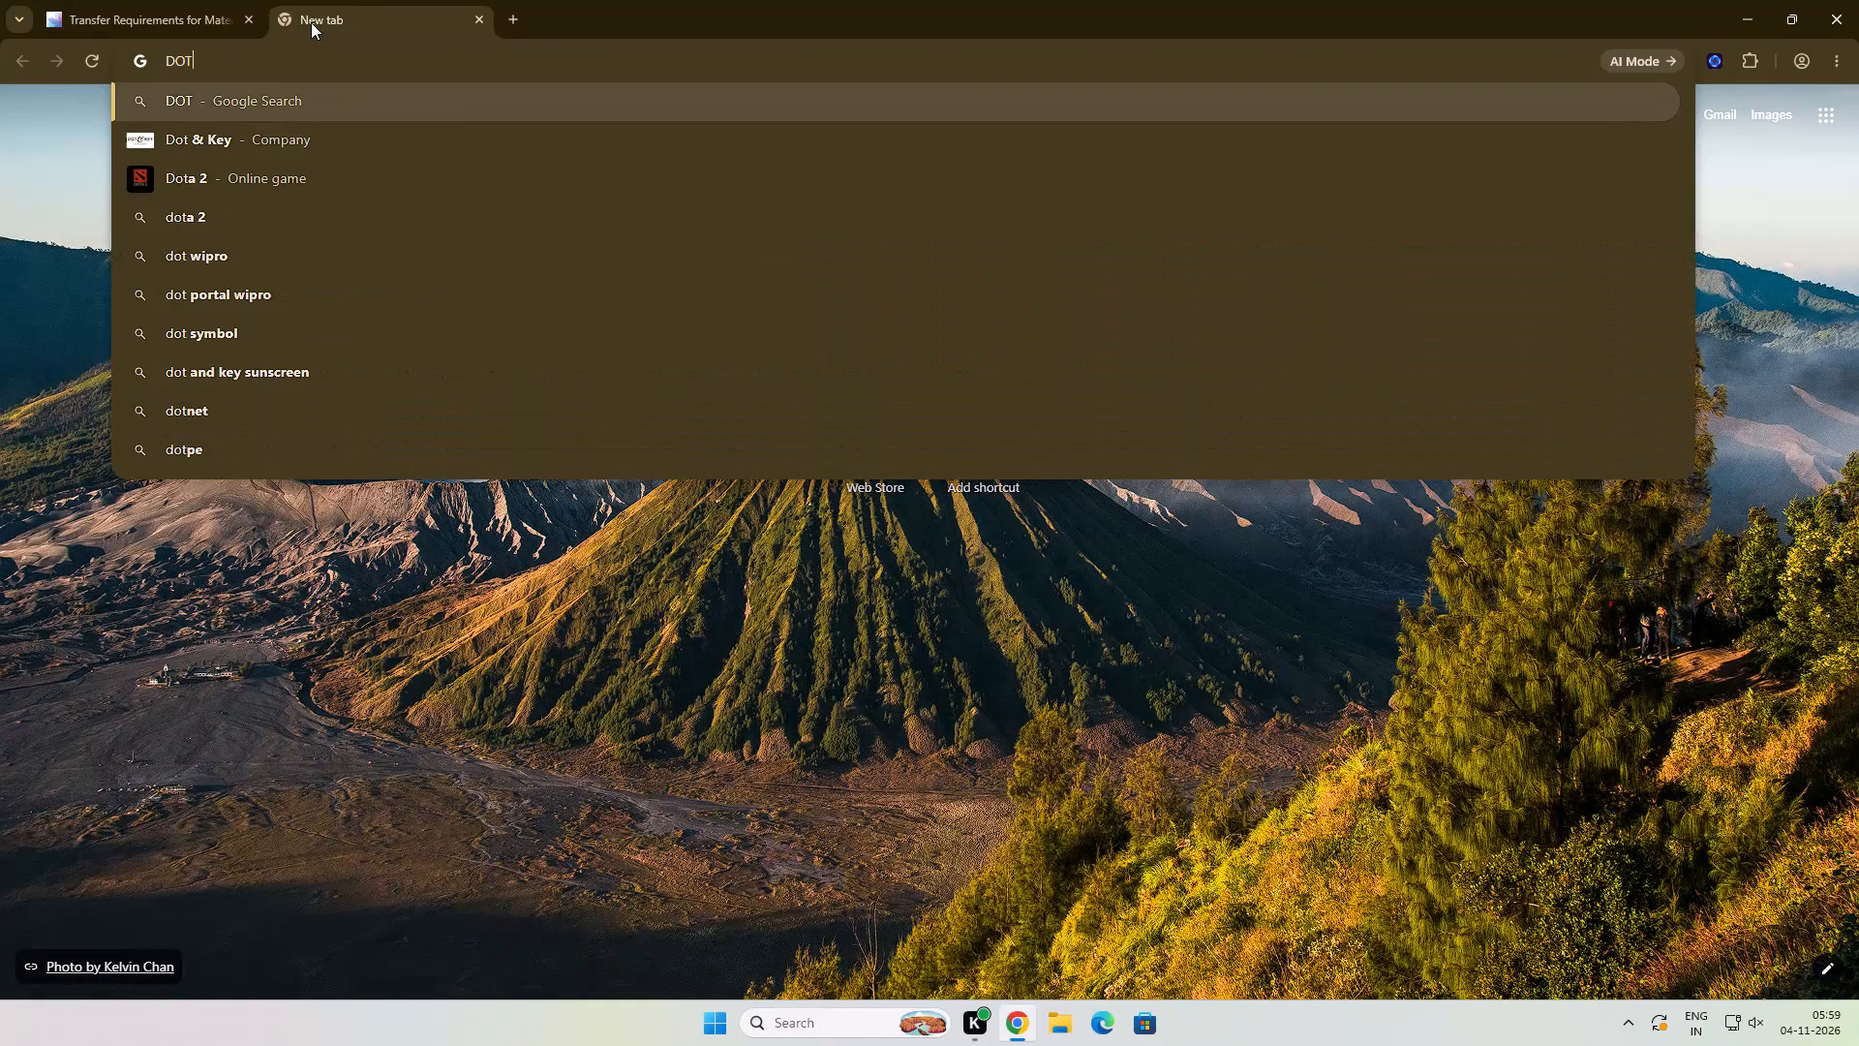
{"action": "key", "text": "BackSpace"}
{"action": "type", "text": "NTPAD"}
{"action": "key", "text": "Return"}
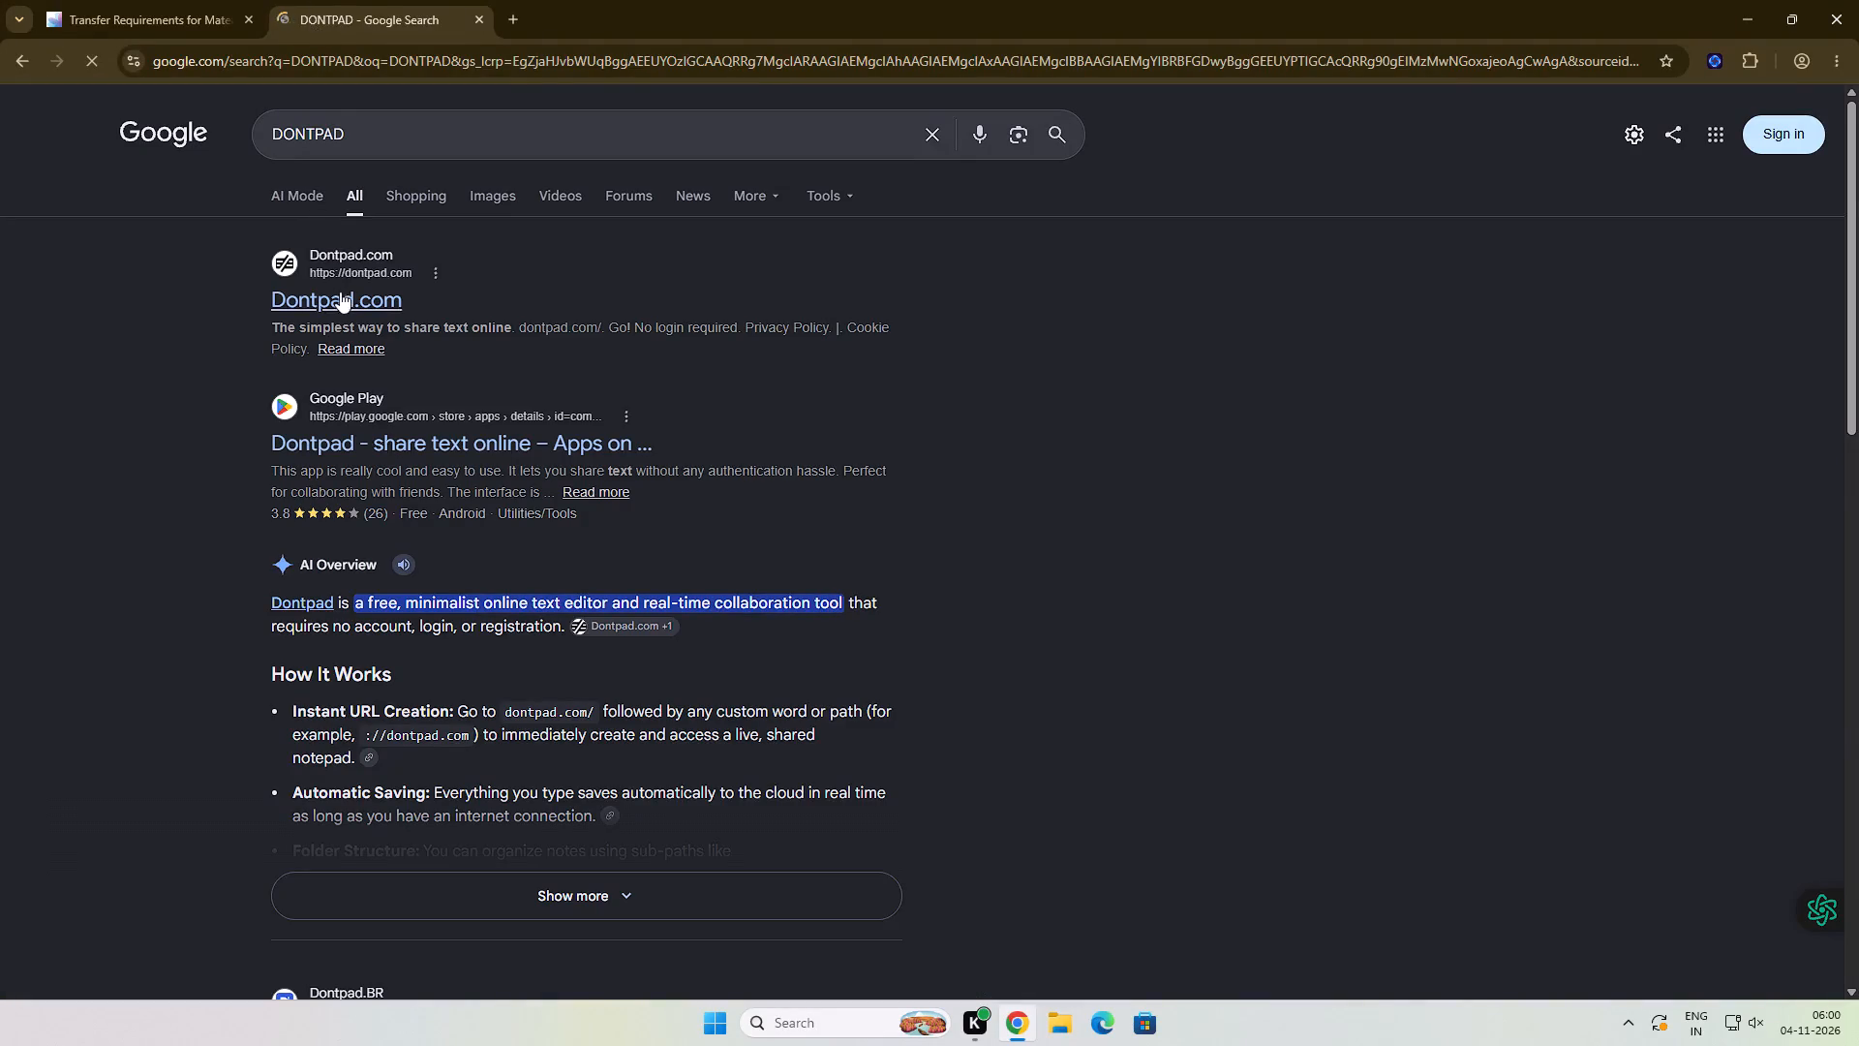
{"action": "left_click", "coordinate": [341, 290]}
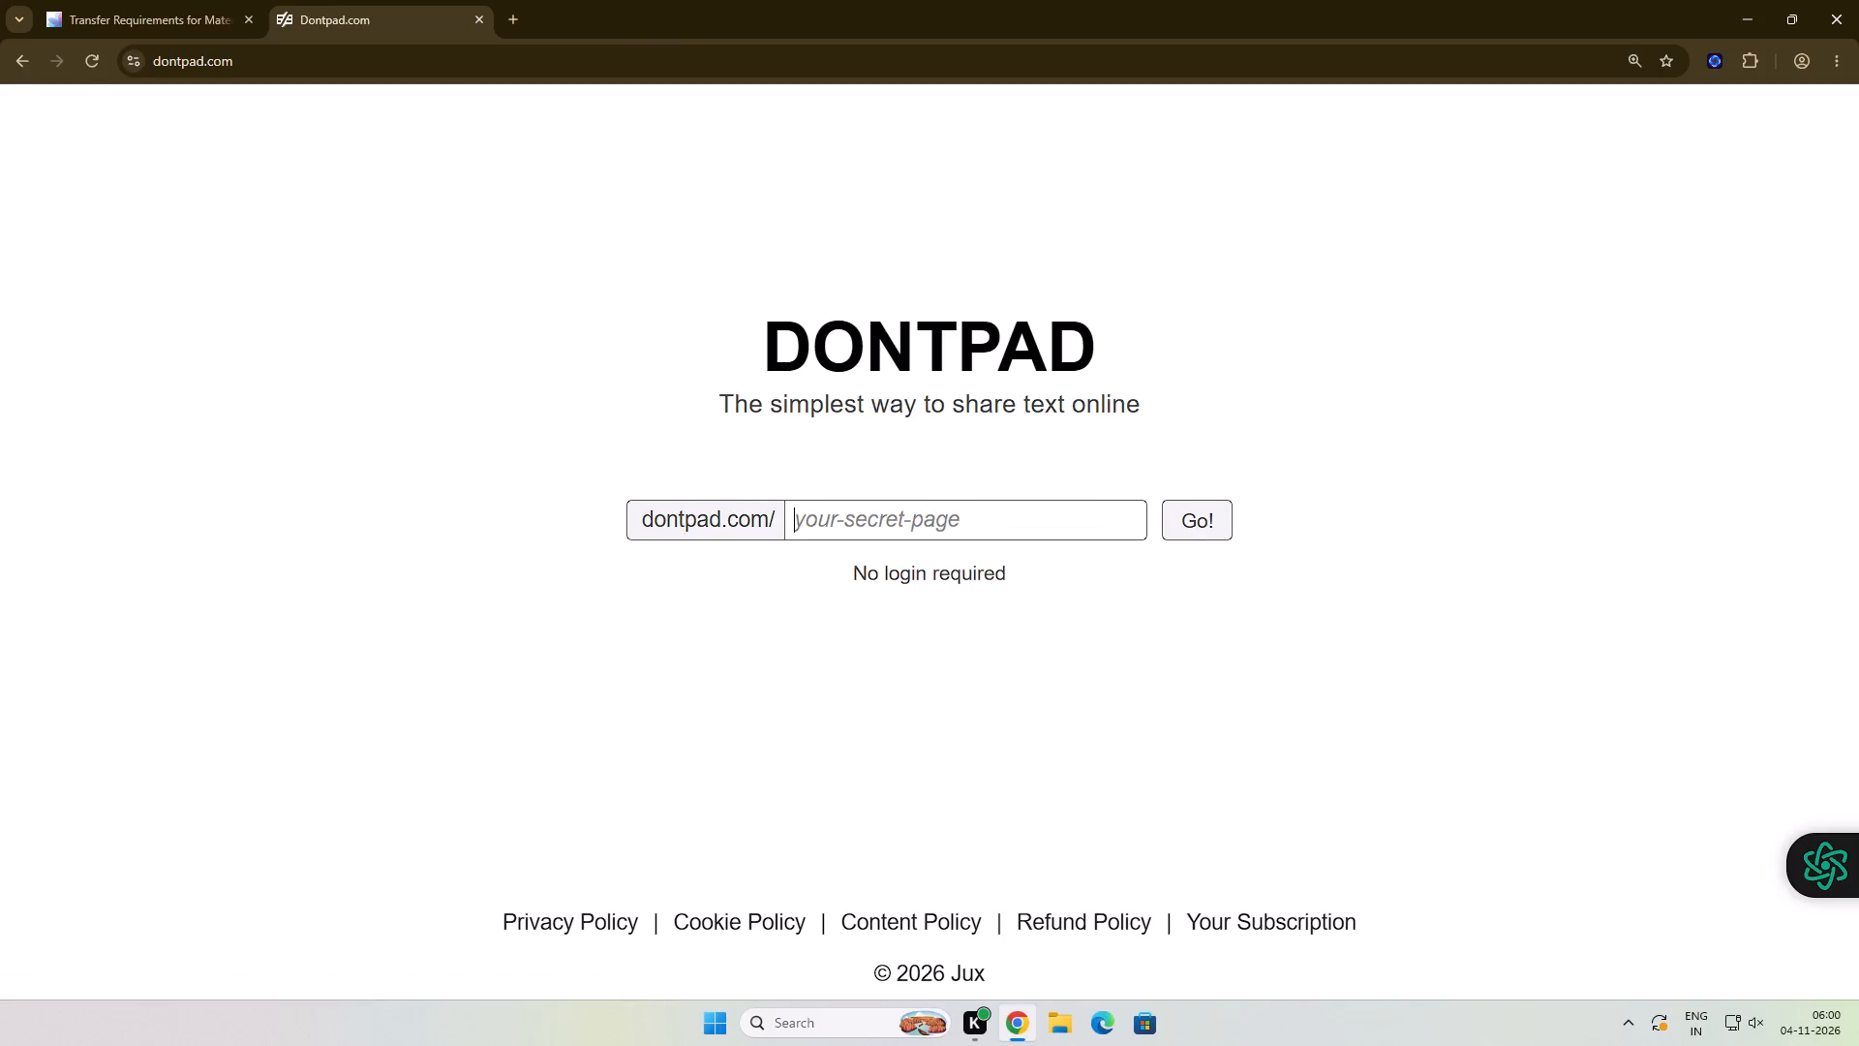
{"action": "left_click", "coordinate": [934, 527]}
{"action": "type", "text": "DXTR"}
{"action": "key", "text": "Return"}
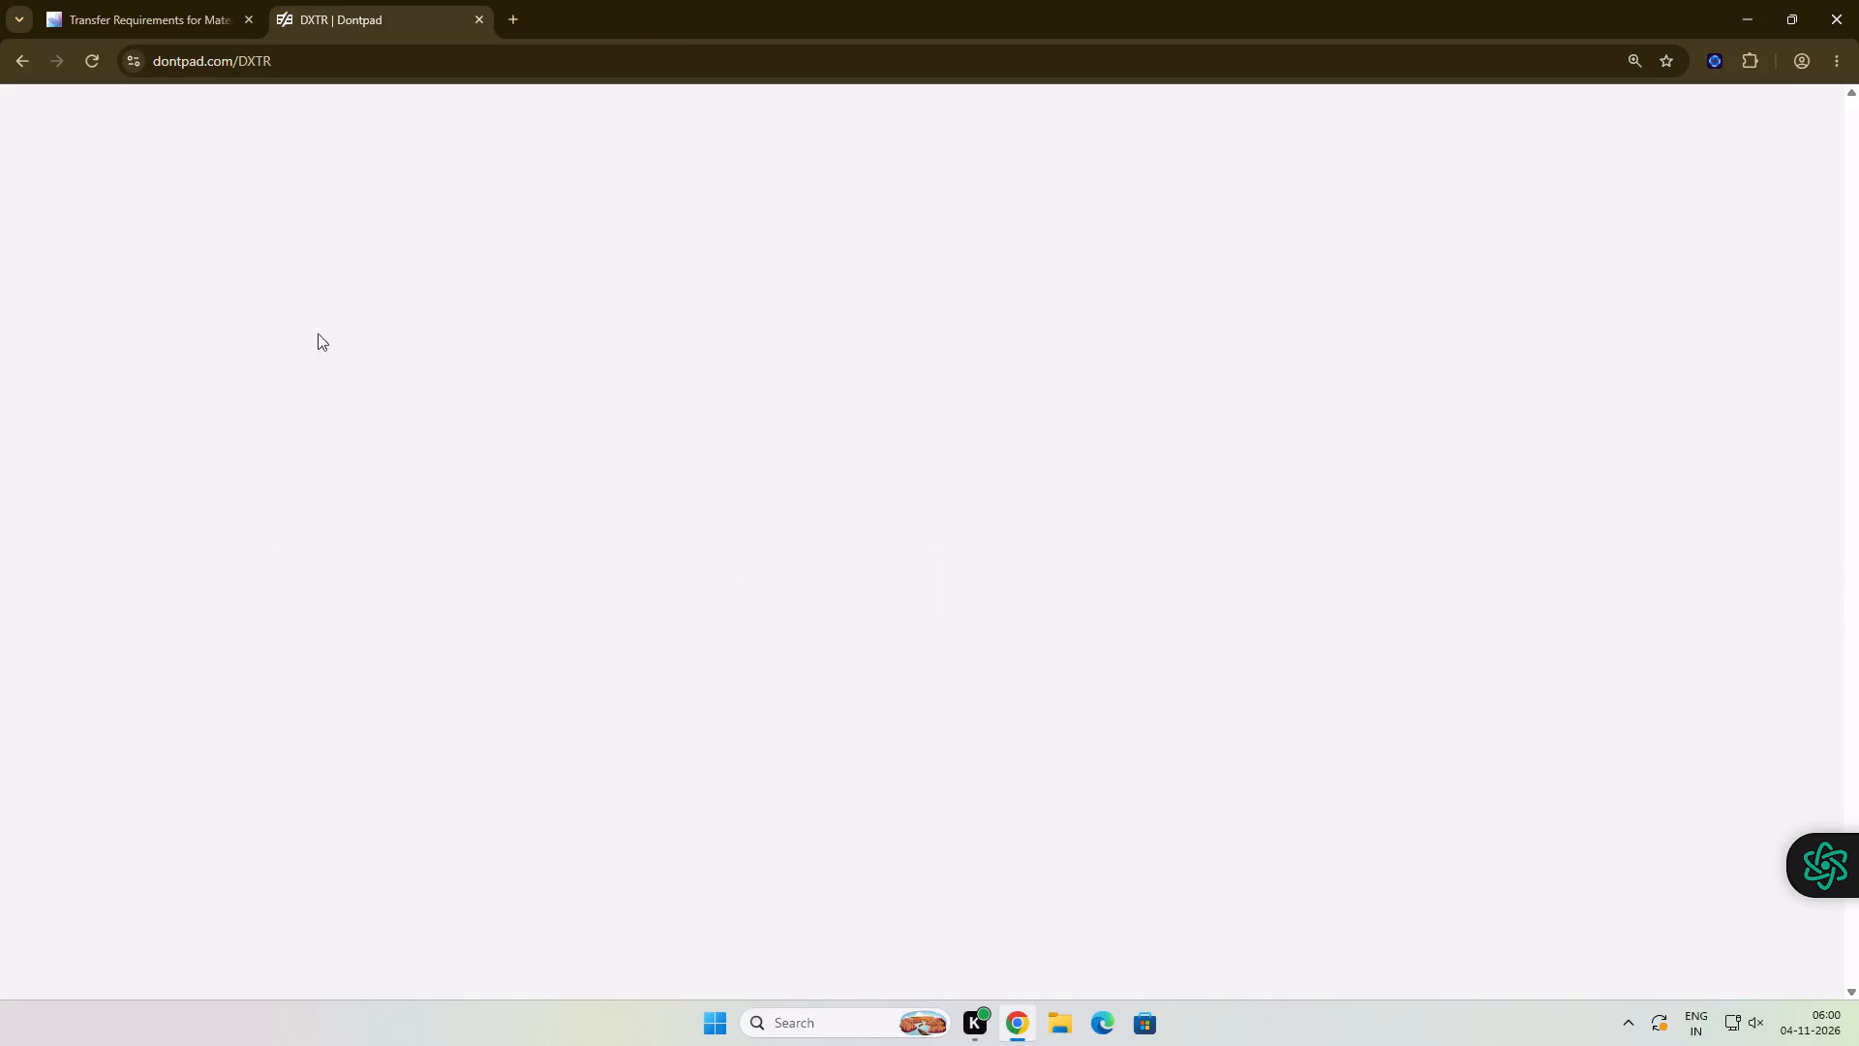
Paste the copied transfer order message below the last note, separated by a blank line, and return to the SAP transfer requirements.
{"action": "left_click", "coordinate": [424, 364]}
{"action": "key", "text": "Return"}
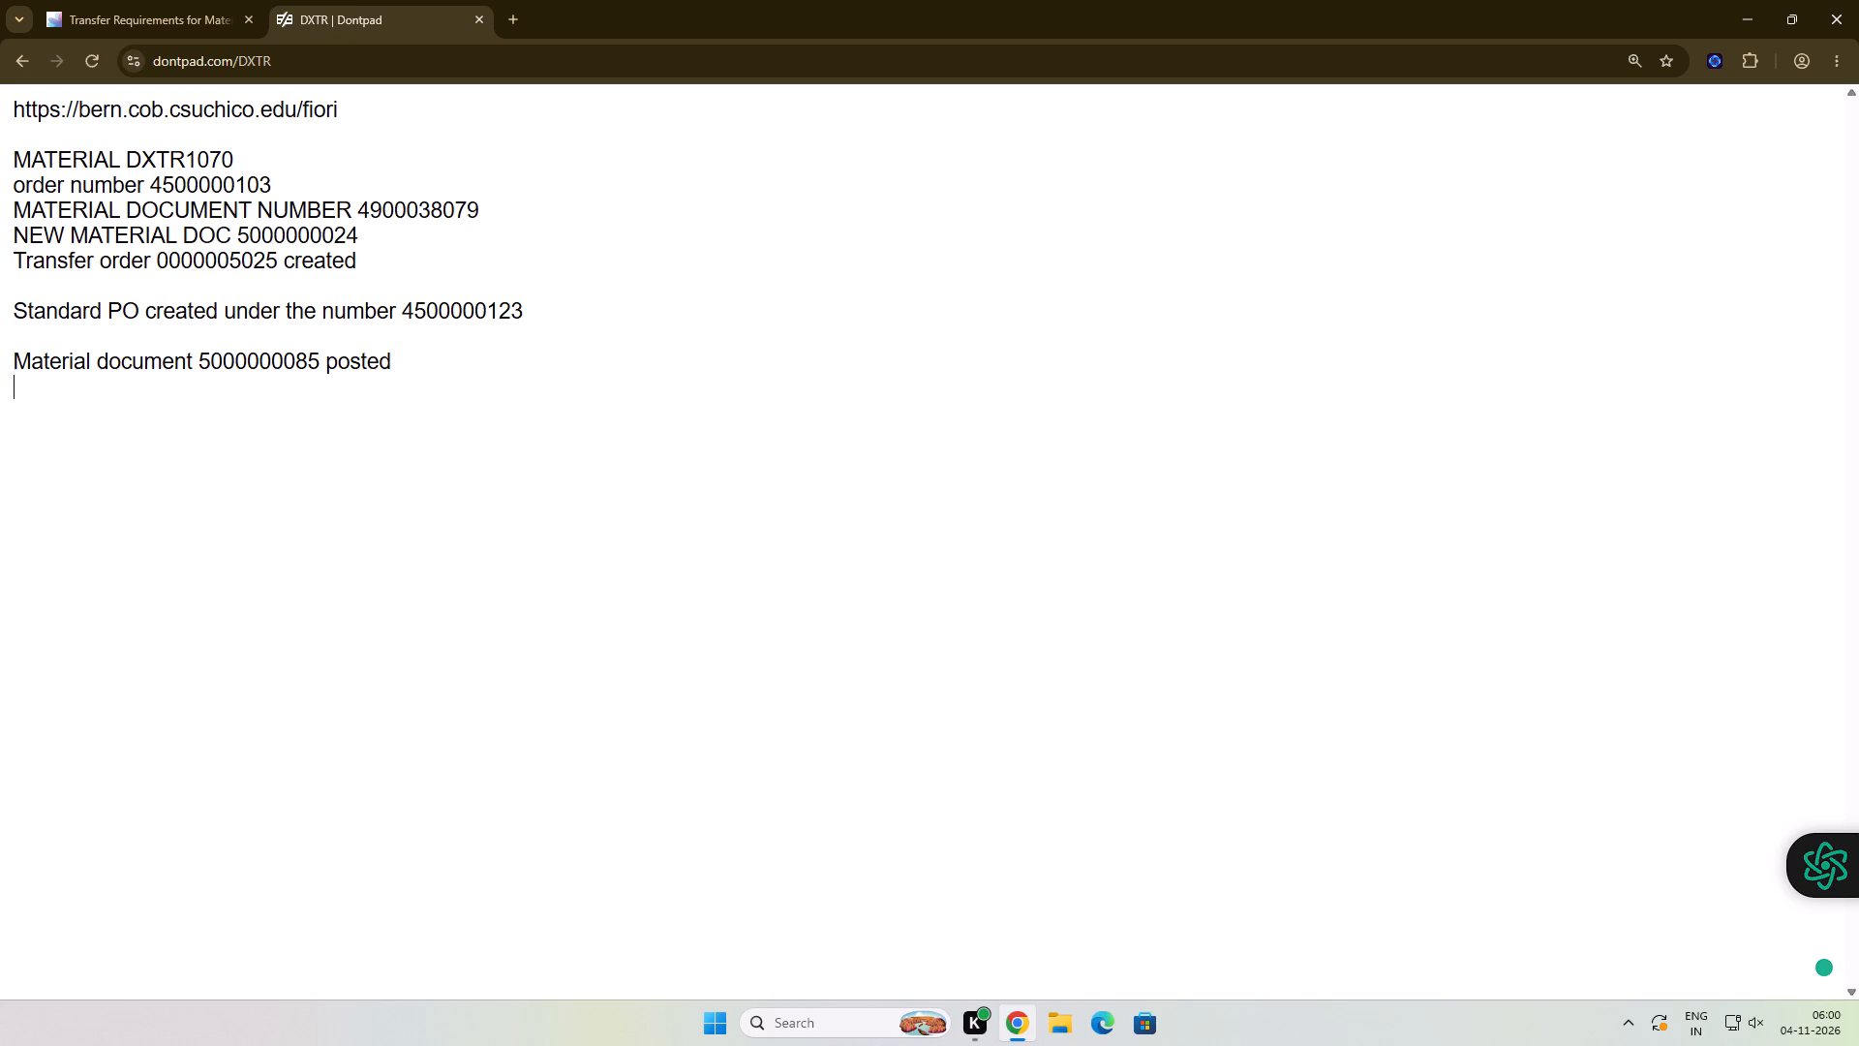
{"action": "key", "text": "Return"}
{"action": "key", "text": "ctrl+v"}
{"action": "left_click", "coordinate": [185, 21]}
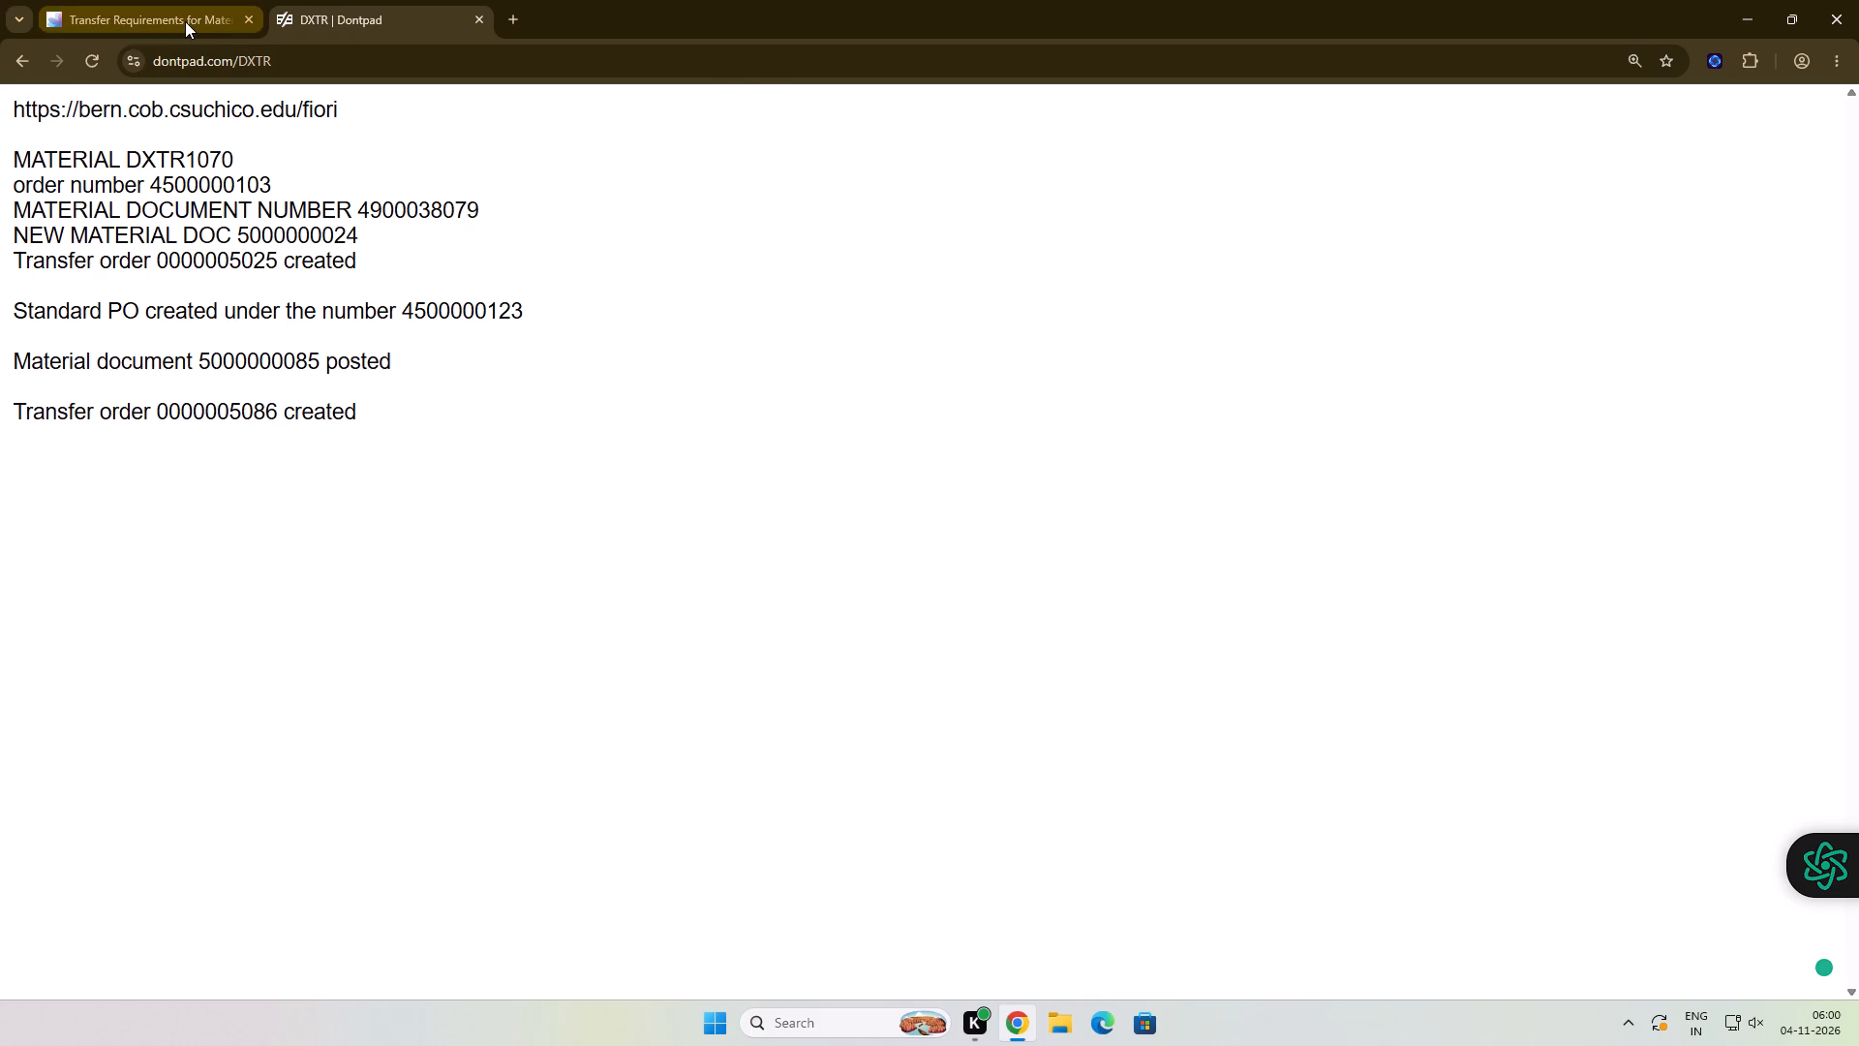
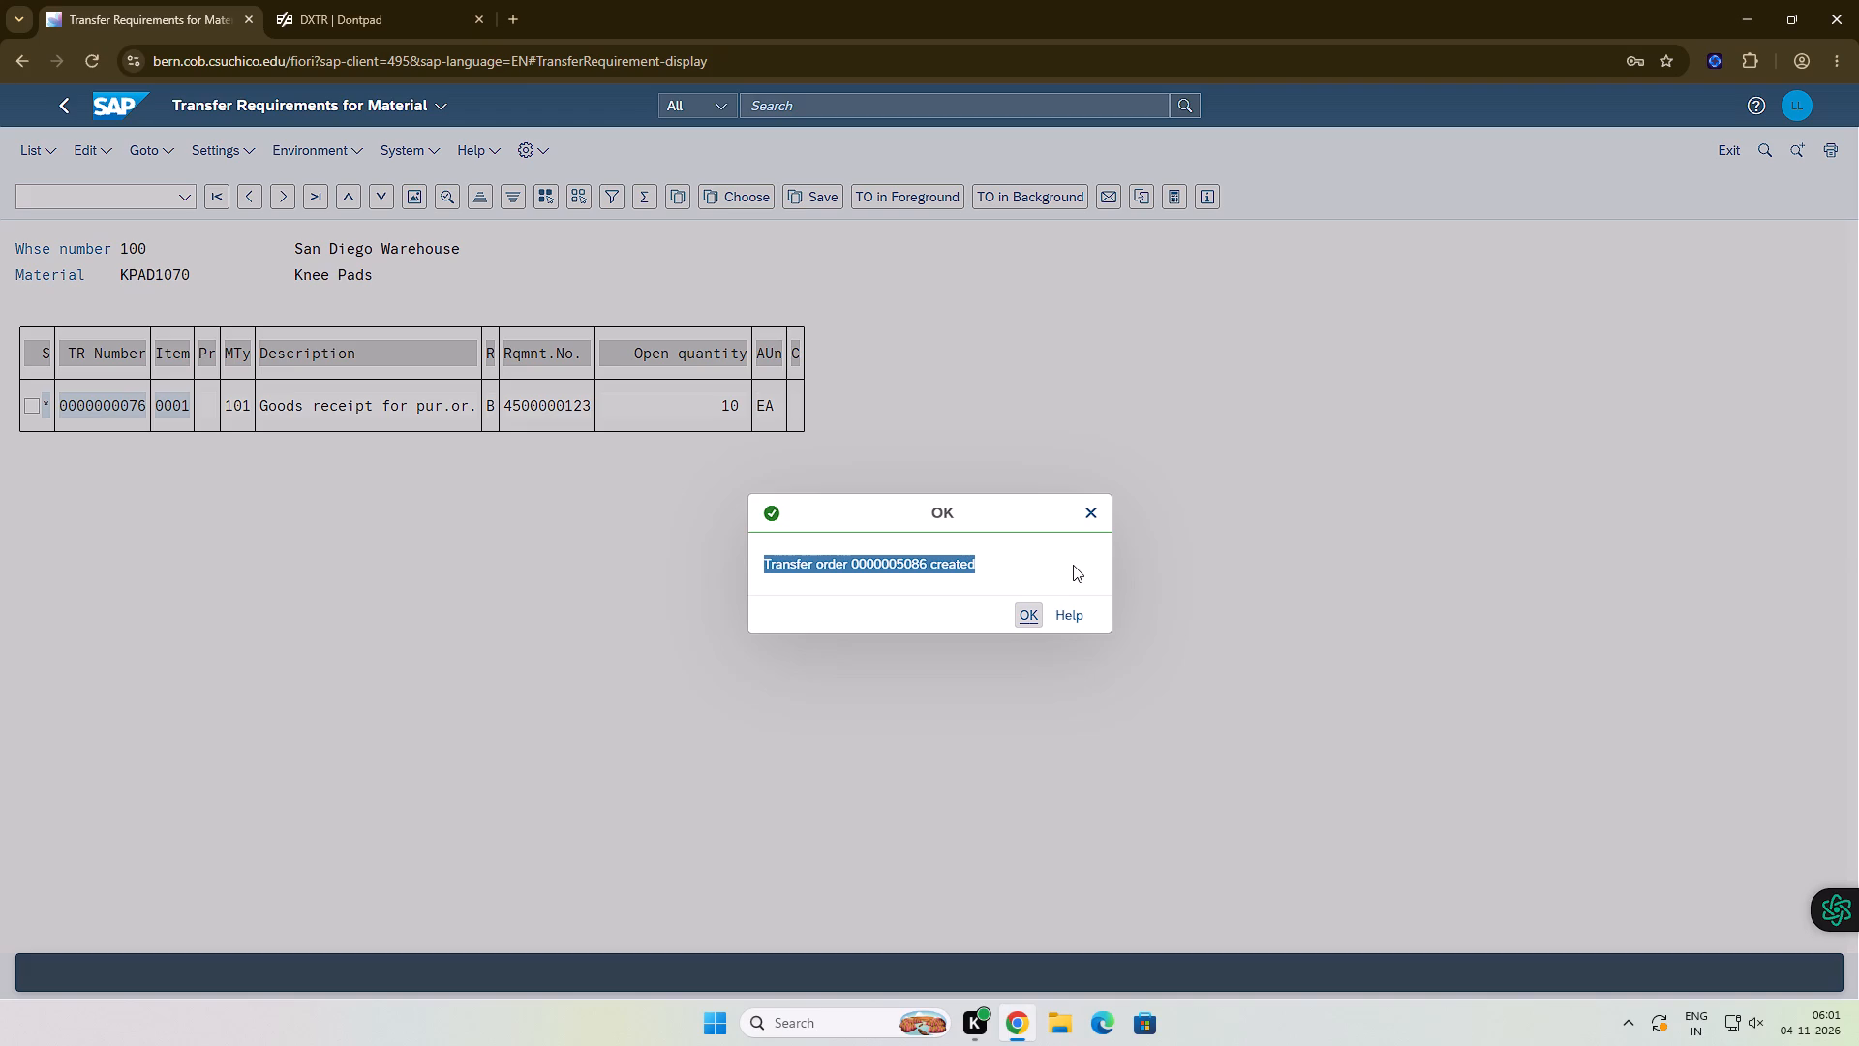
Dismiss the transfer order creation message and return to the KPAD1070 transfer requirements list.
{"action": "left_click", "coordinate": [1031, 614]}
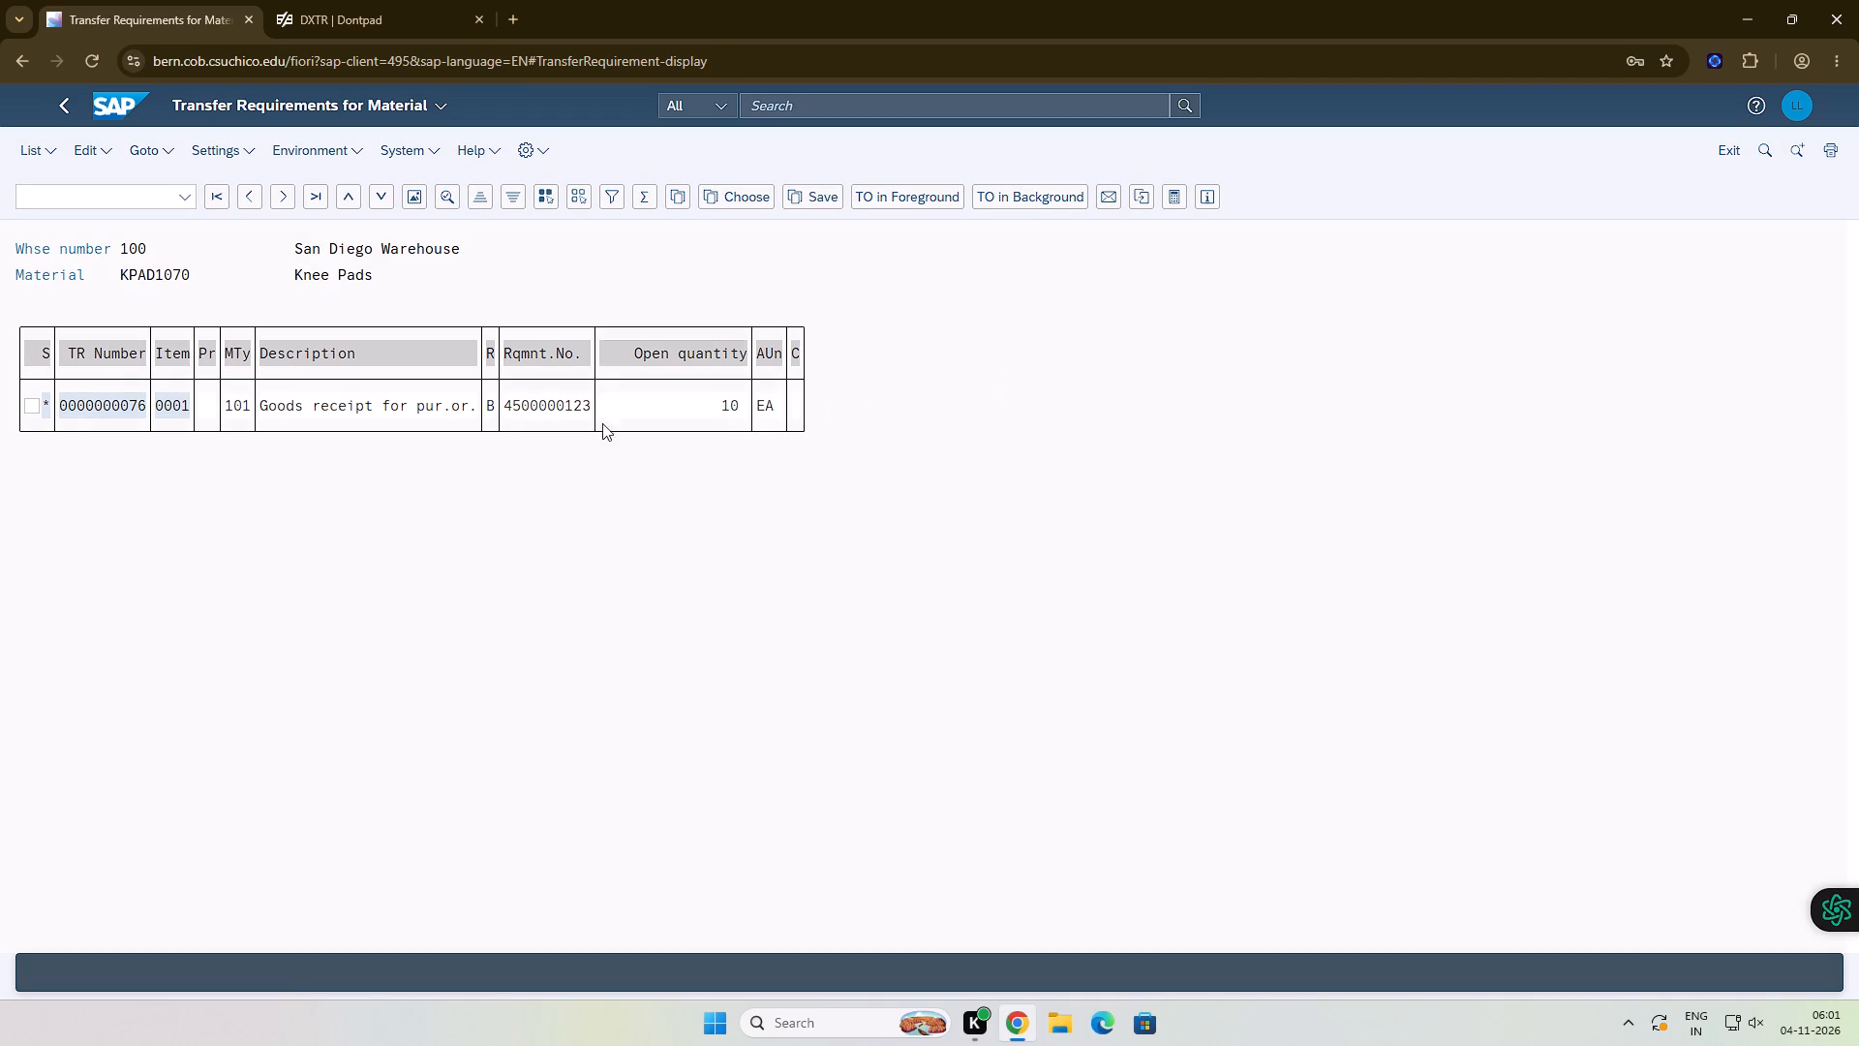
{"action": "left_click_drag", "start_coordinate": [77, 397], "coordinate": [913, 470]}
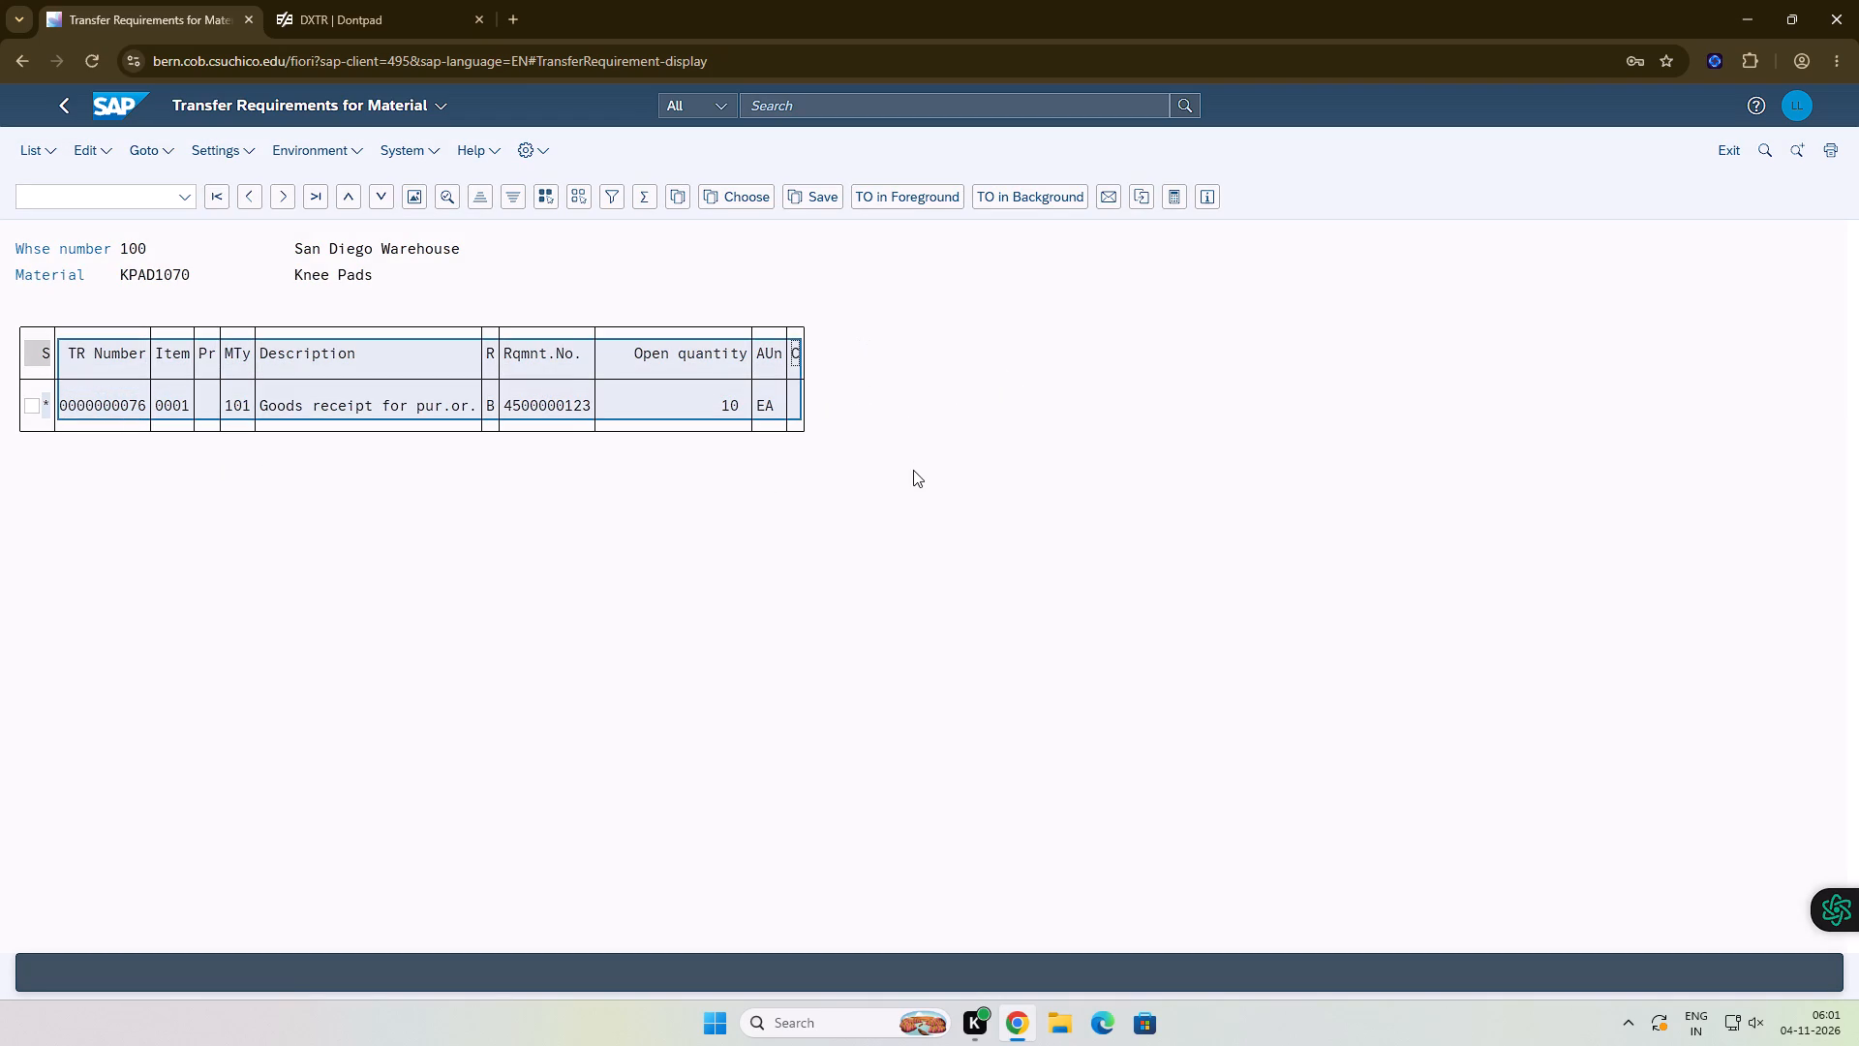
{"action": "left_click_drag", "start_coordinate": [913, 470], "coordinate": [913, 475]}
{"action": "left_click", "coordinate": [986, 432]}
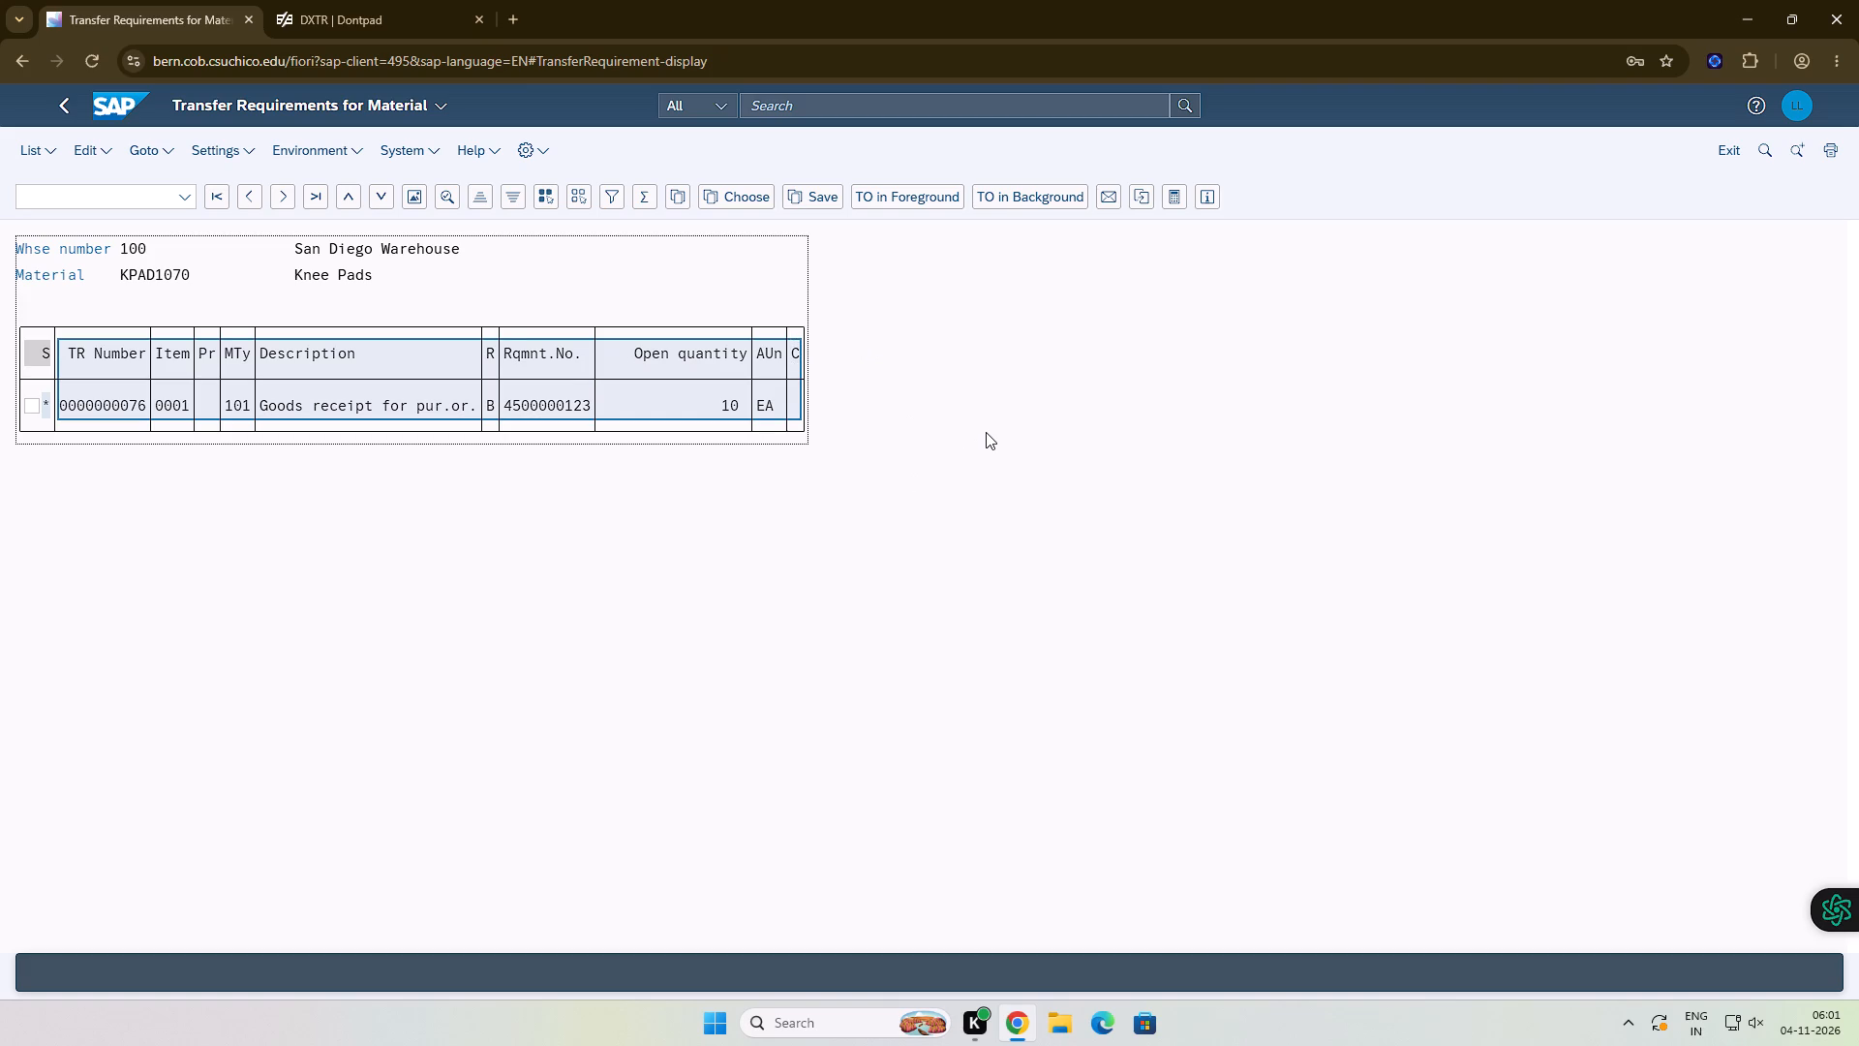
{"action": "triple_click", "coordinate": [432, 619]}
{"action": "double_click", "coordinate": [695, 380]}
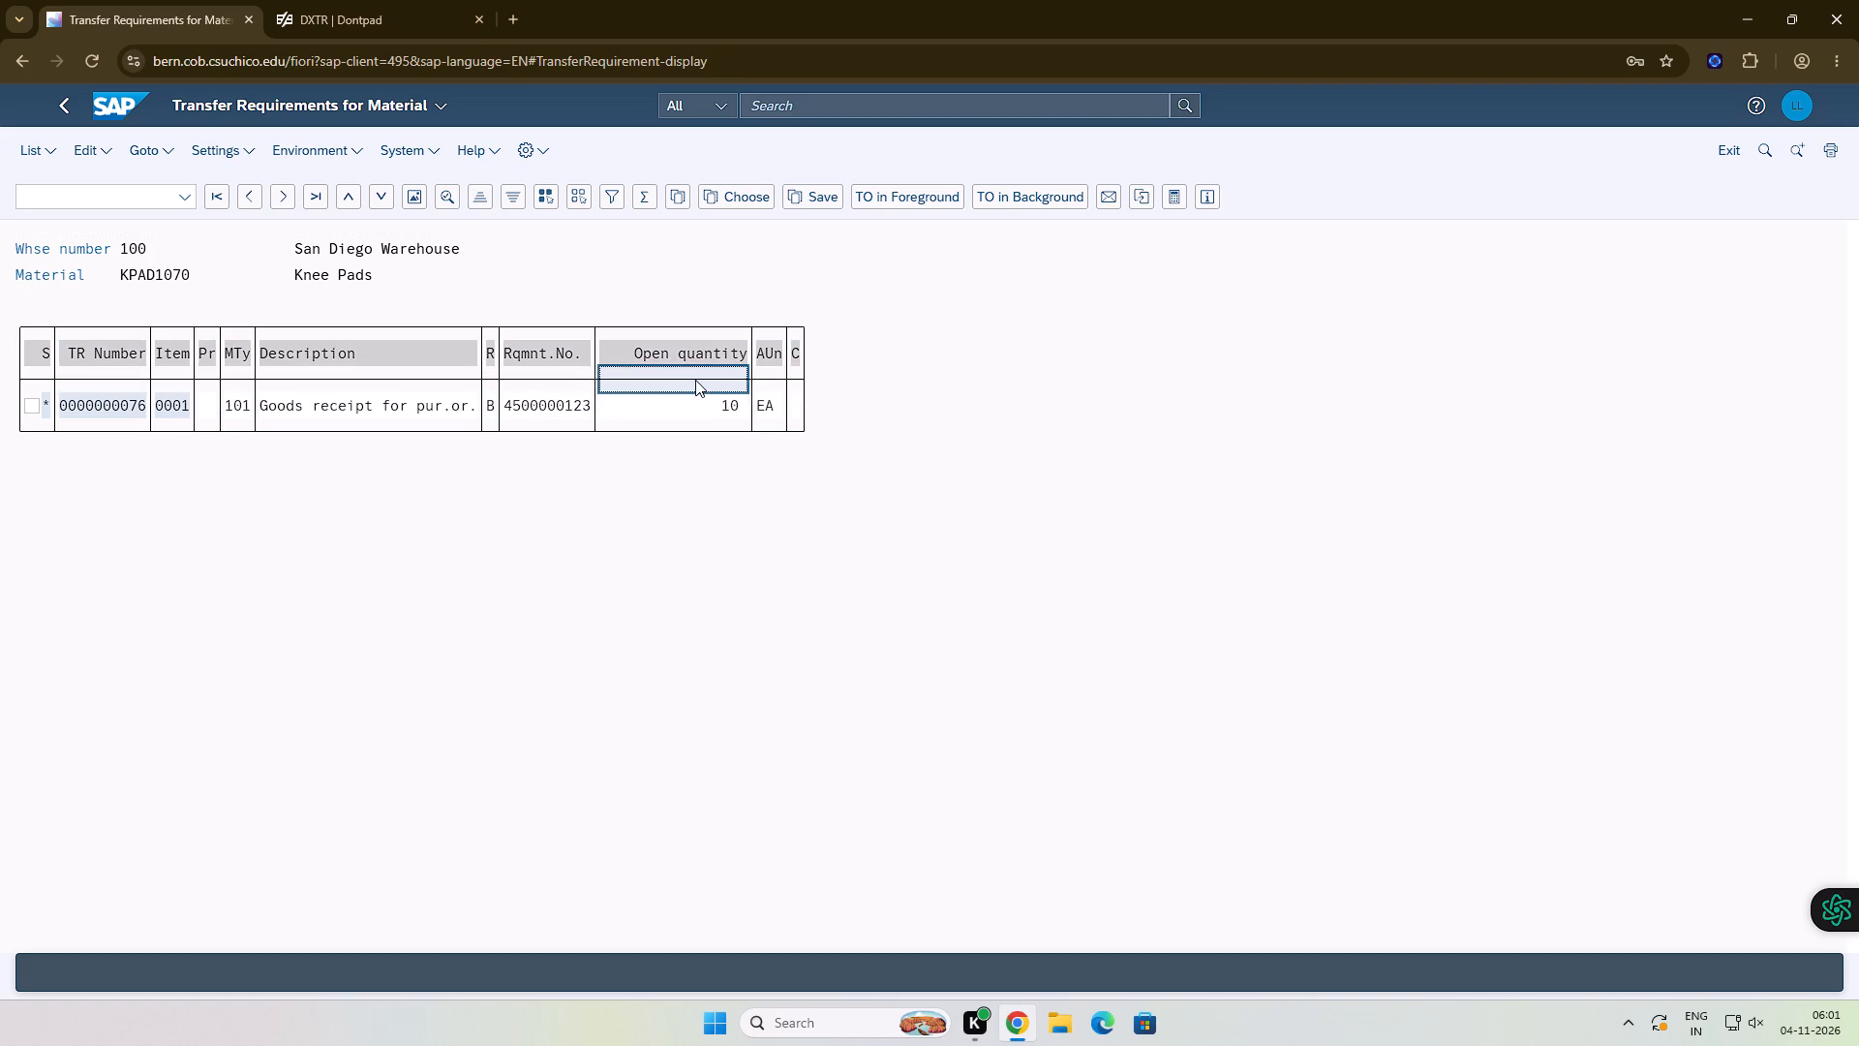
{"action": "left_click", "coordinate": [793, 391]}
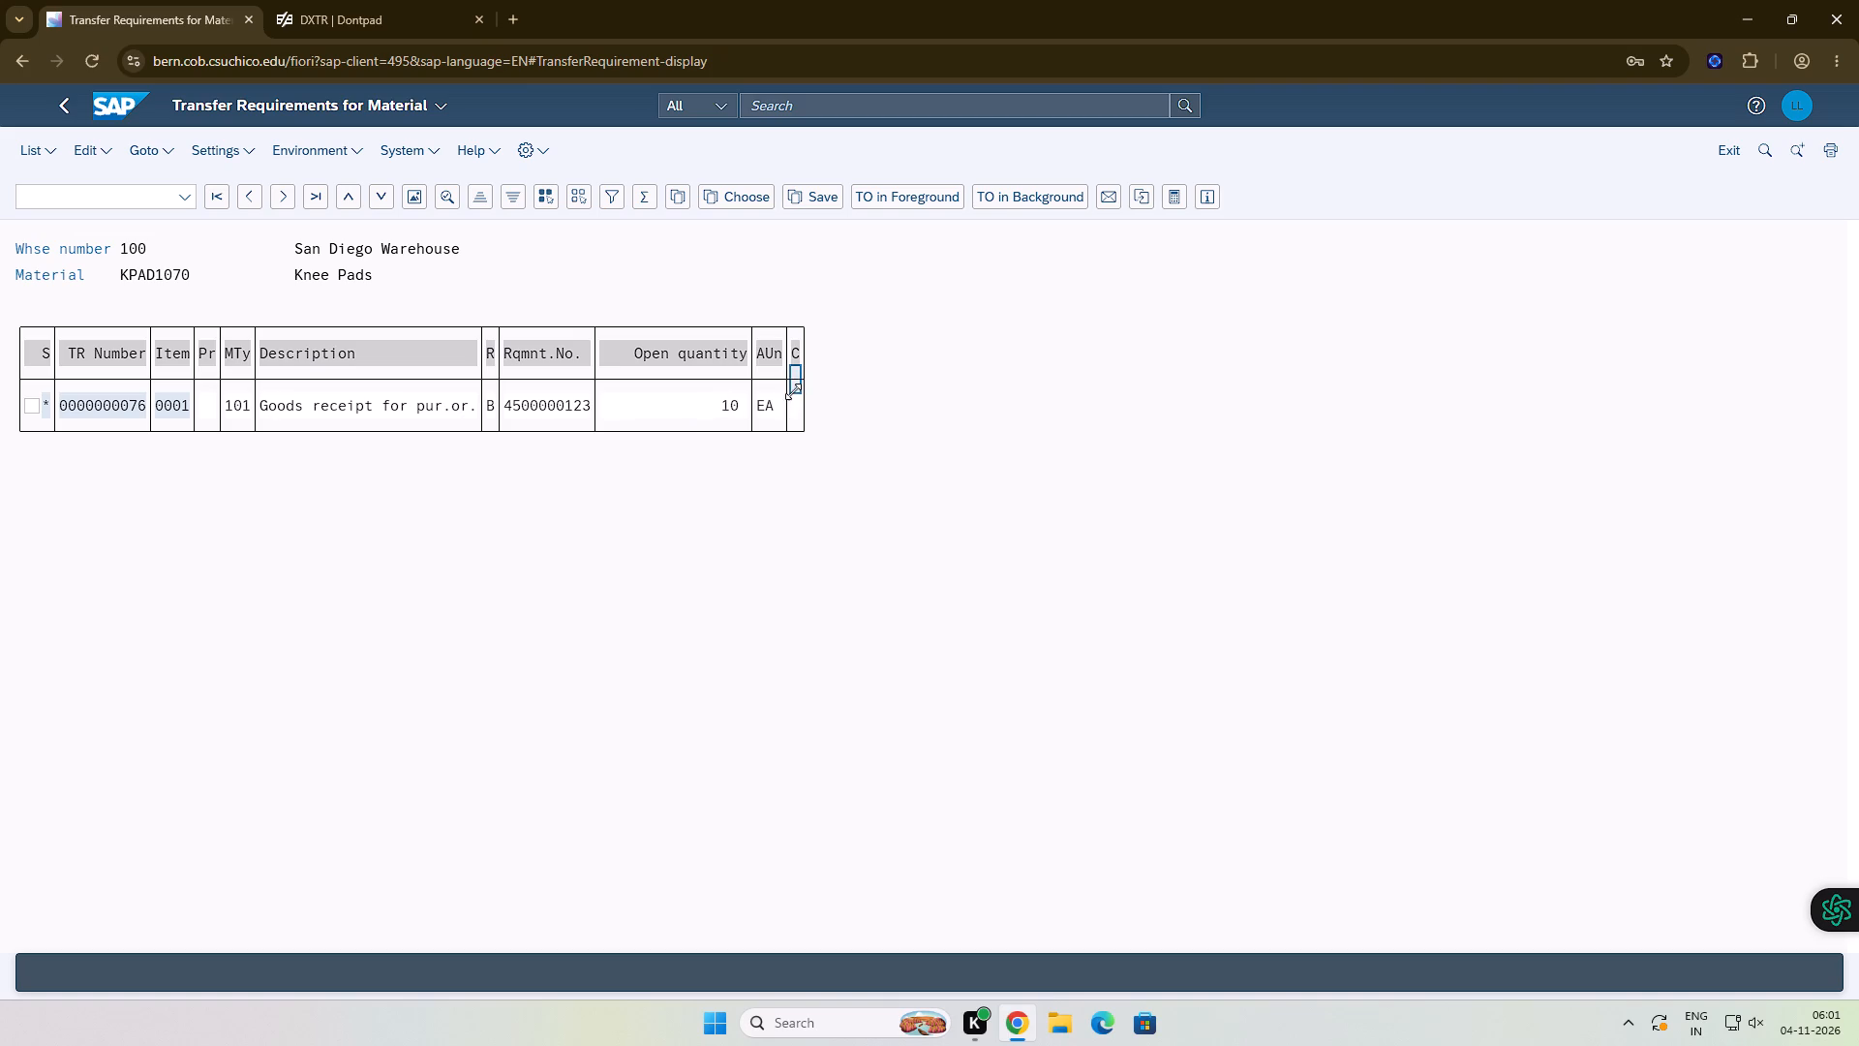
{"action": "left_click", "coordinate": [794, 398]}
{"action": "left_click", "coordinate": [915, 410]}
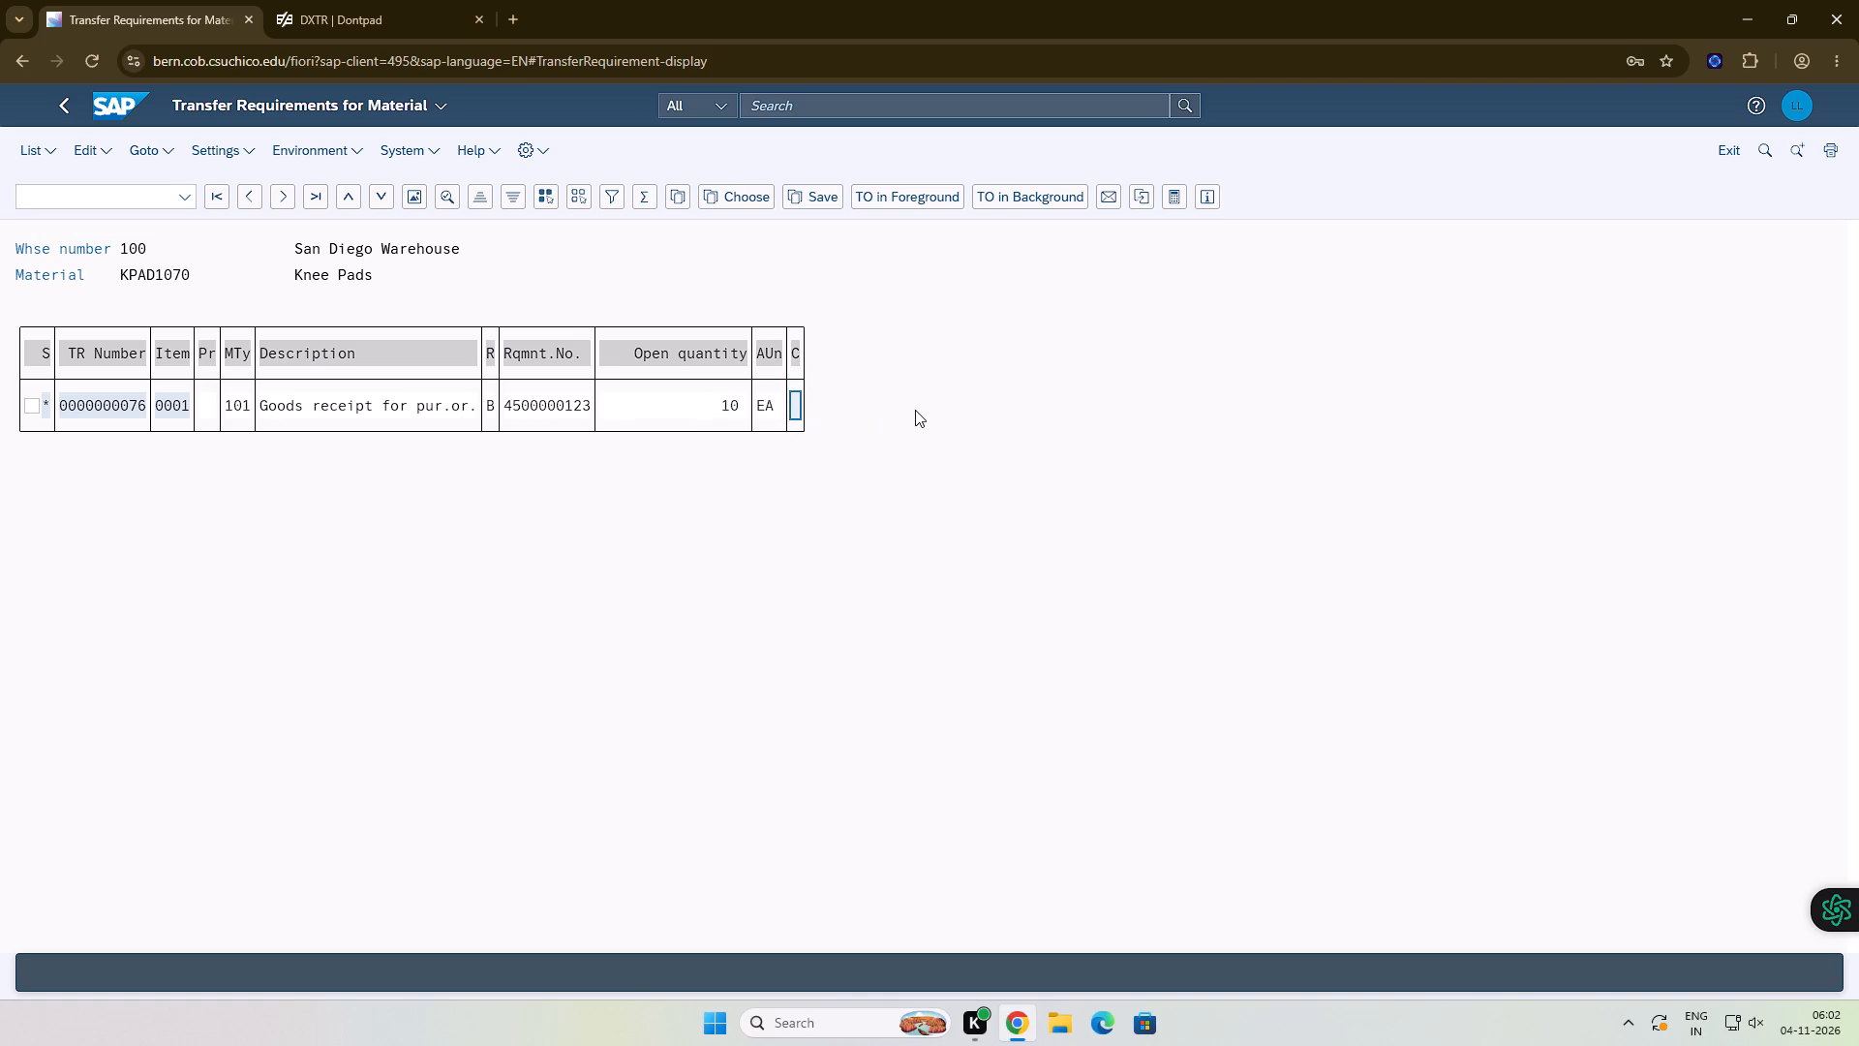
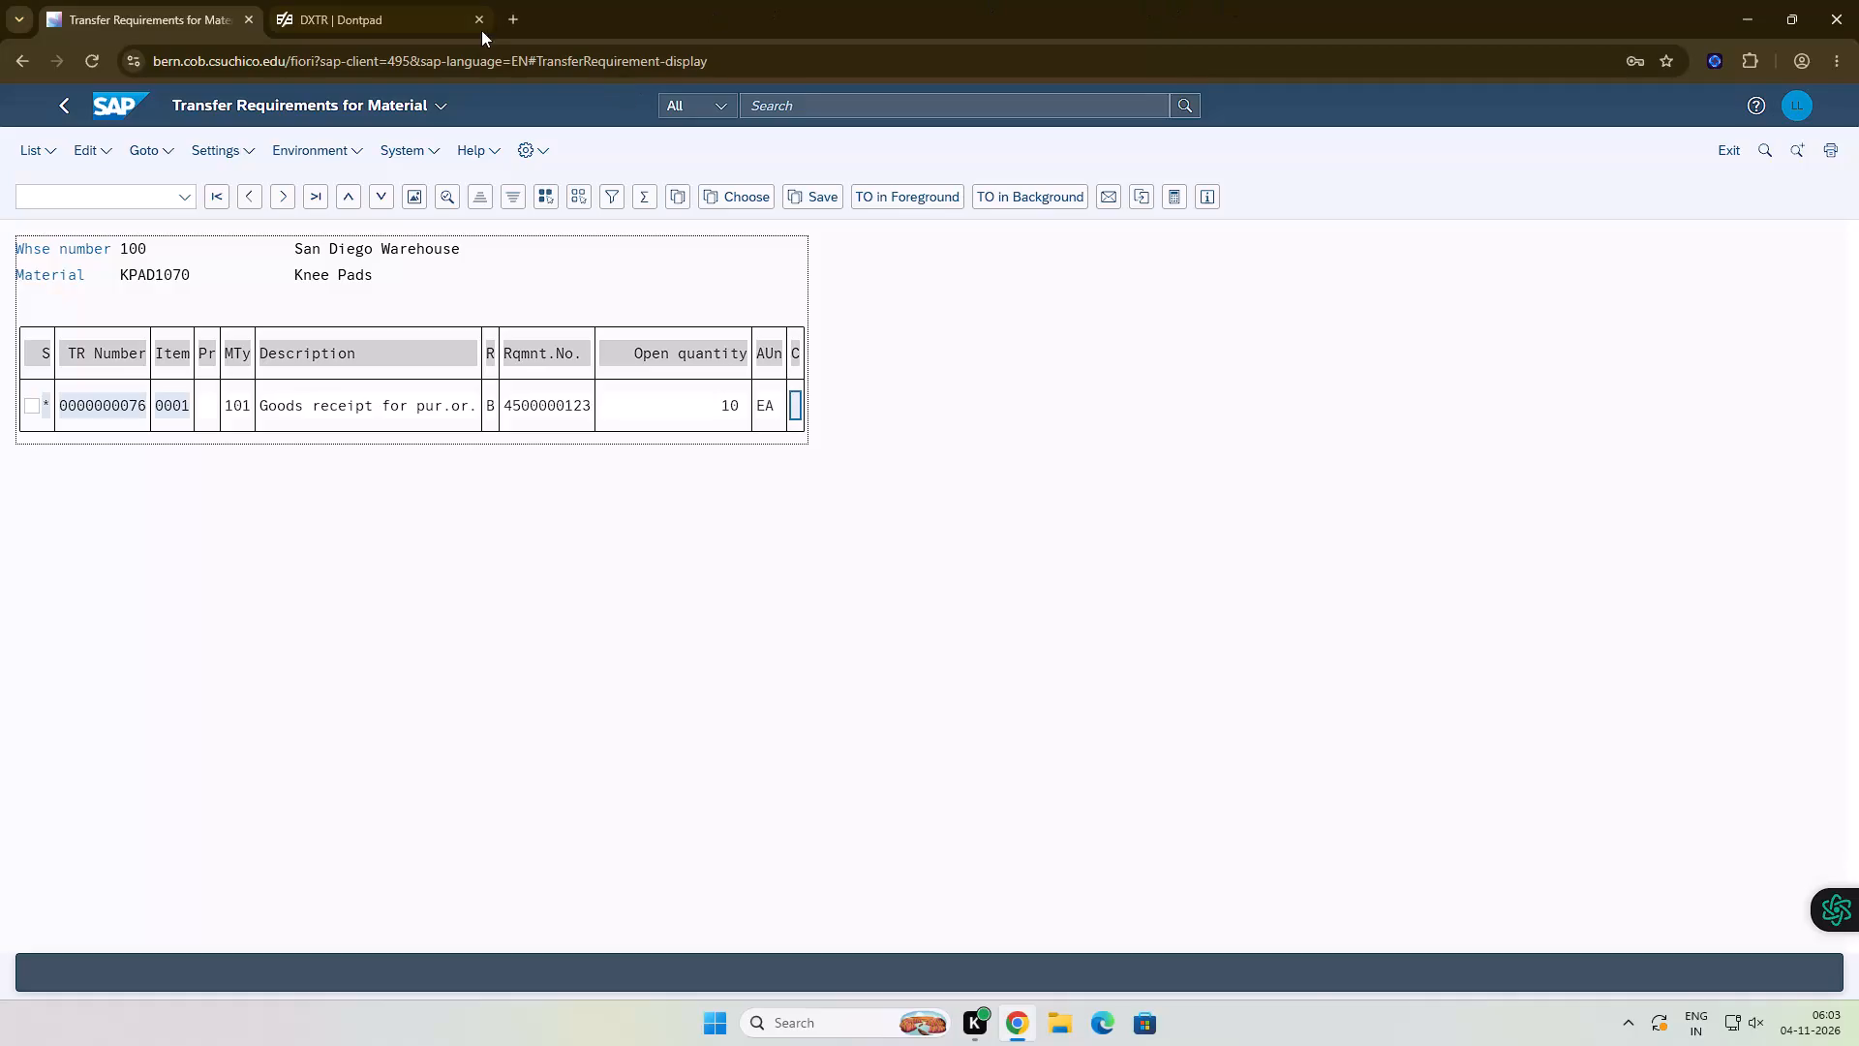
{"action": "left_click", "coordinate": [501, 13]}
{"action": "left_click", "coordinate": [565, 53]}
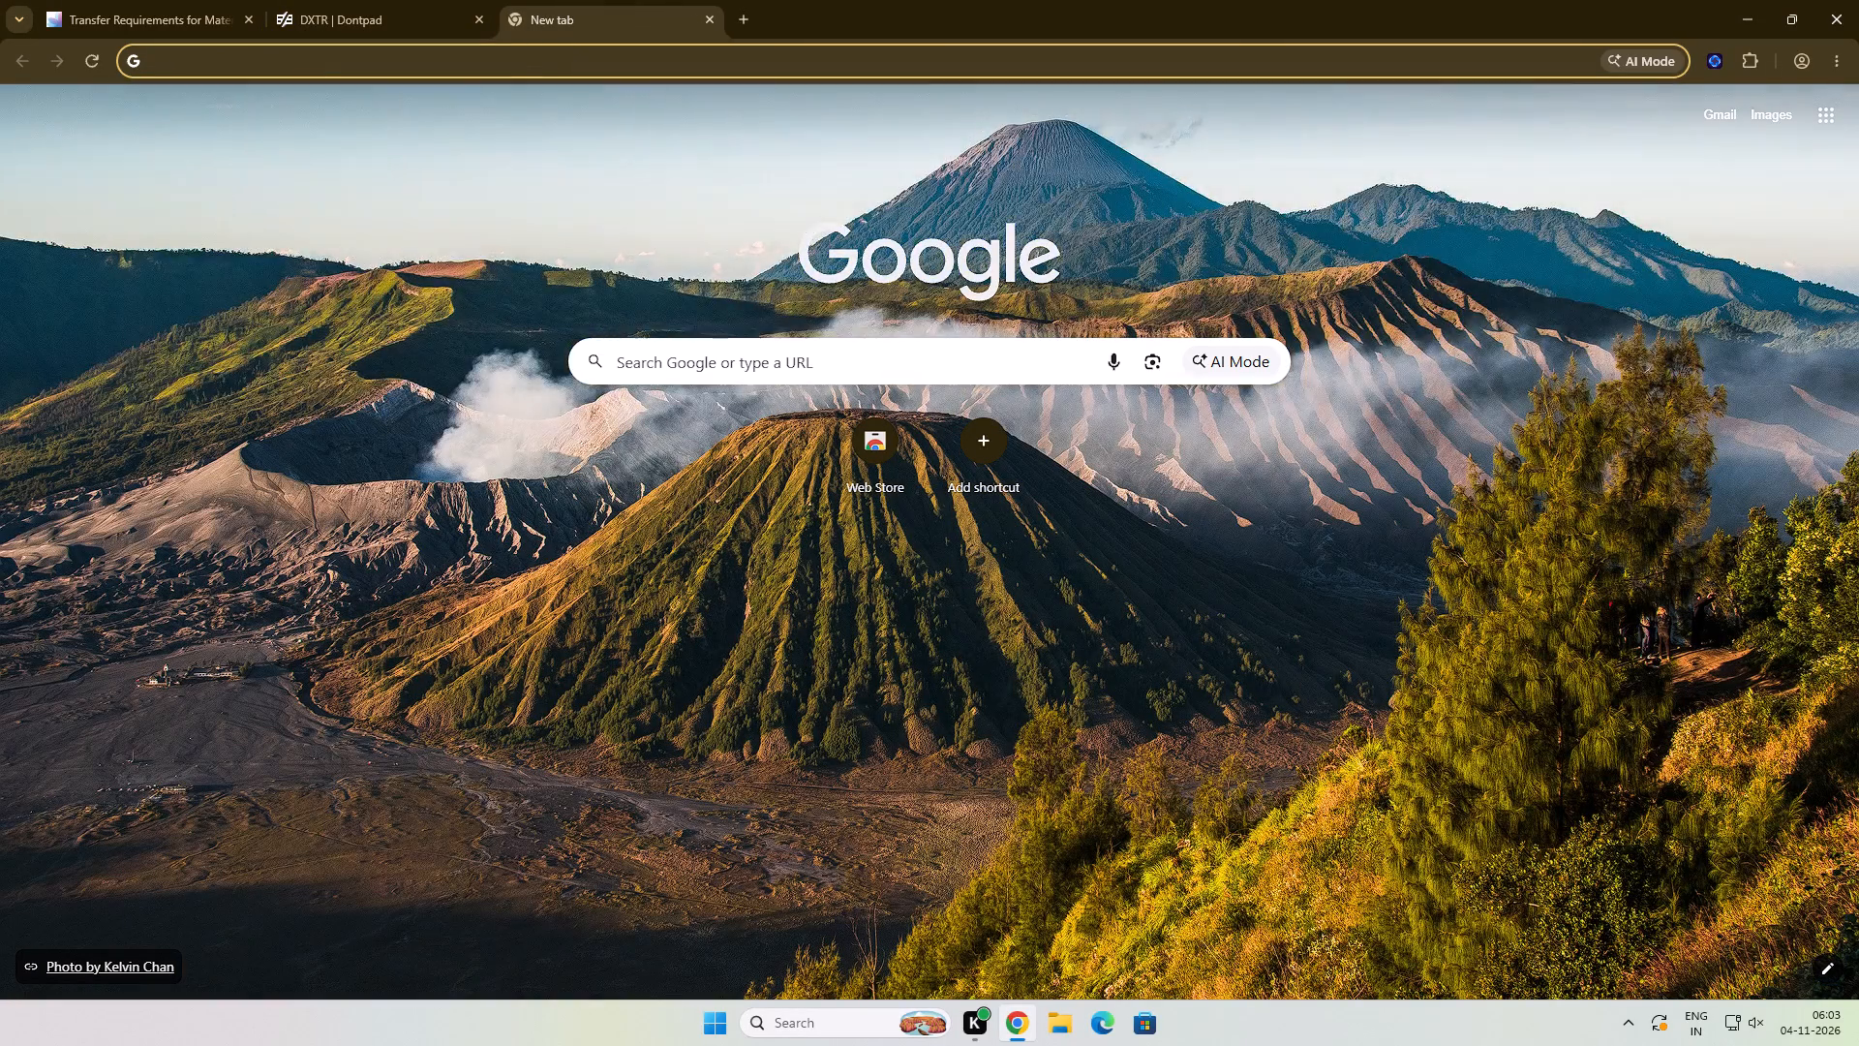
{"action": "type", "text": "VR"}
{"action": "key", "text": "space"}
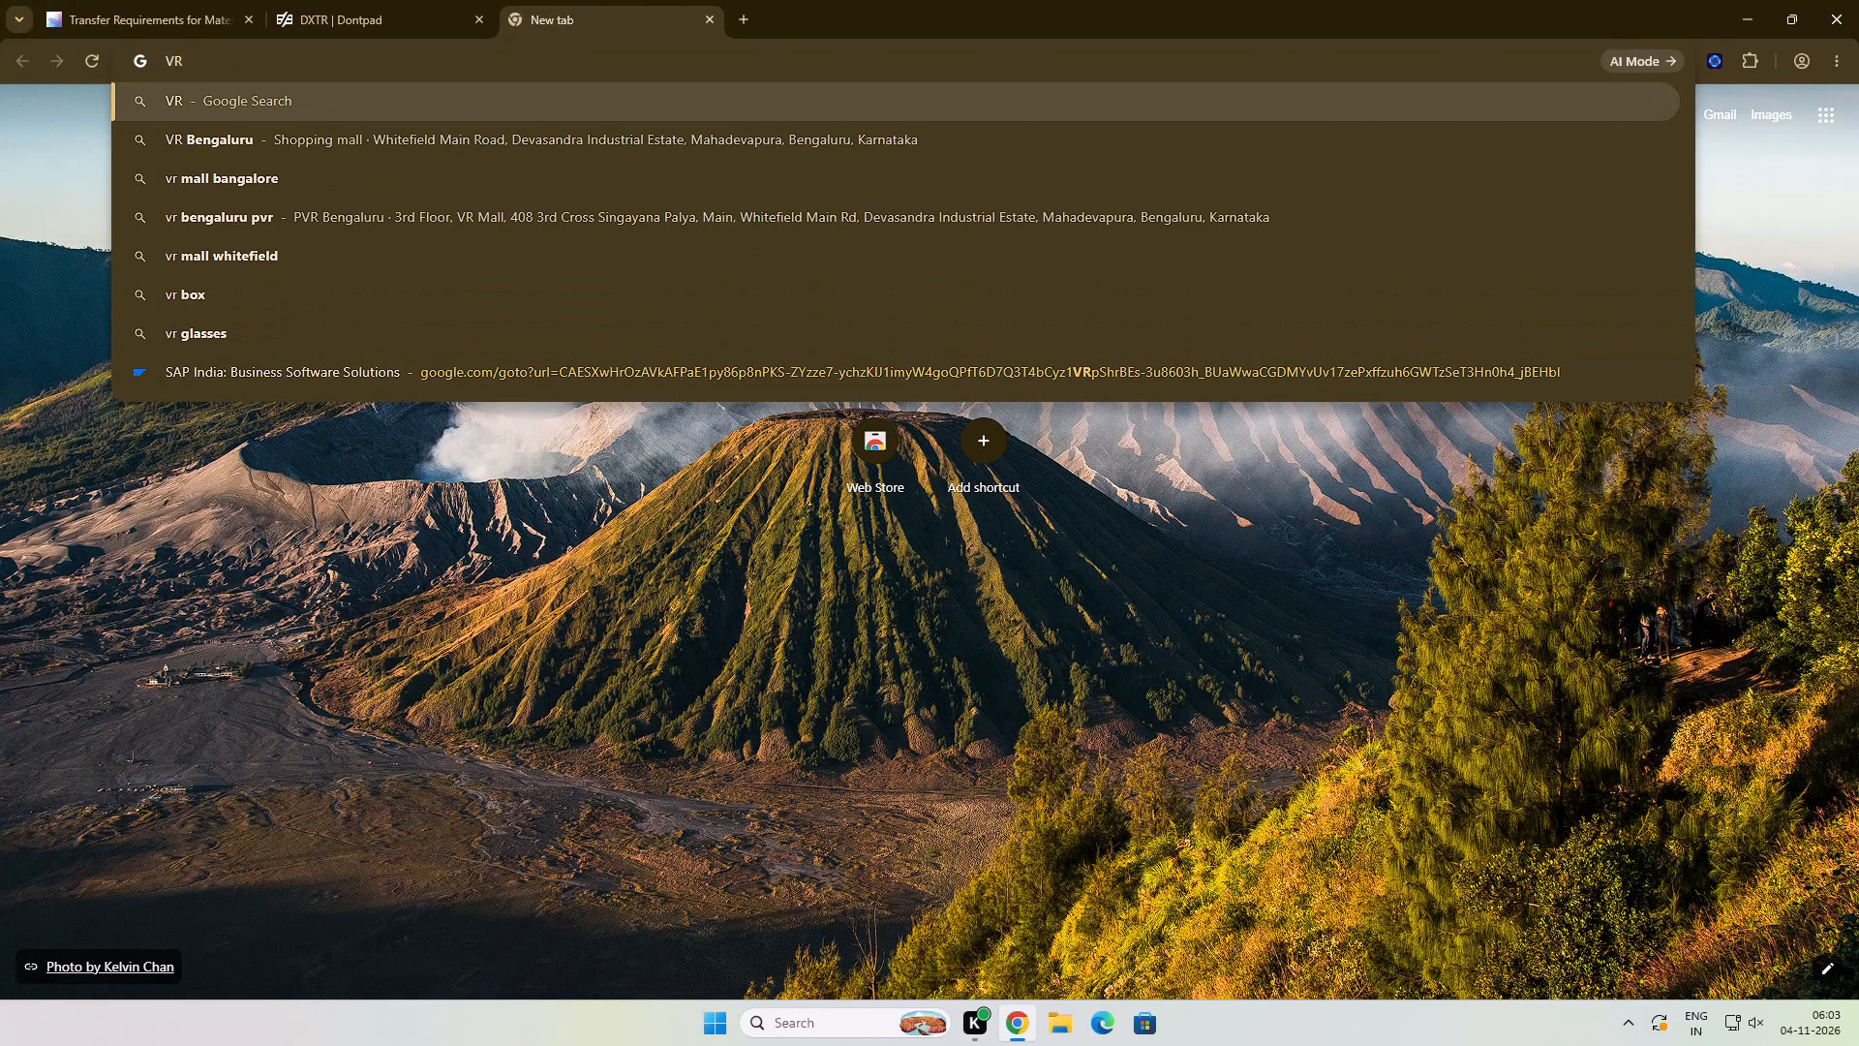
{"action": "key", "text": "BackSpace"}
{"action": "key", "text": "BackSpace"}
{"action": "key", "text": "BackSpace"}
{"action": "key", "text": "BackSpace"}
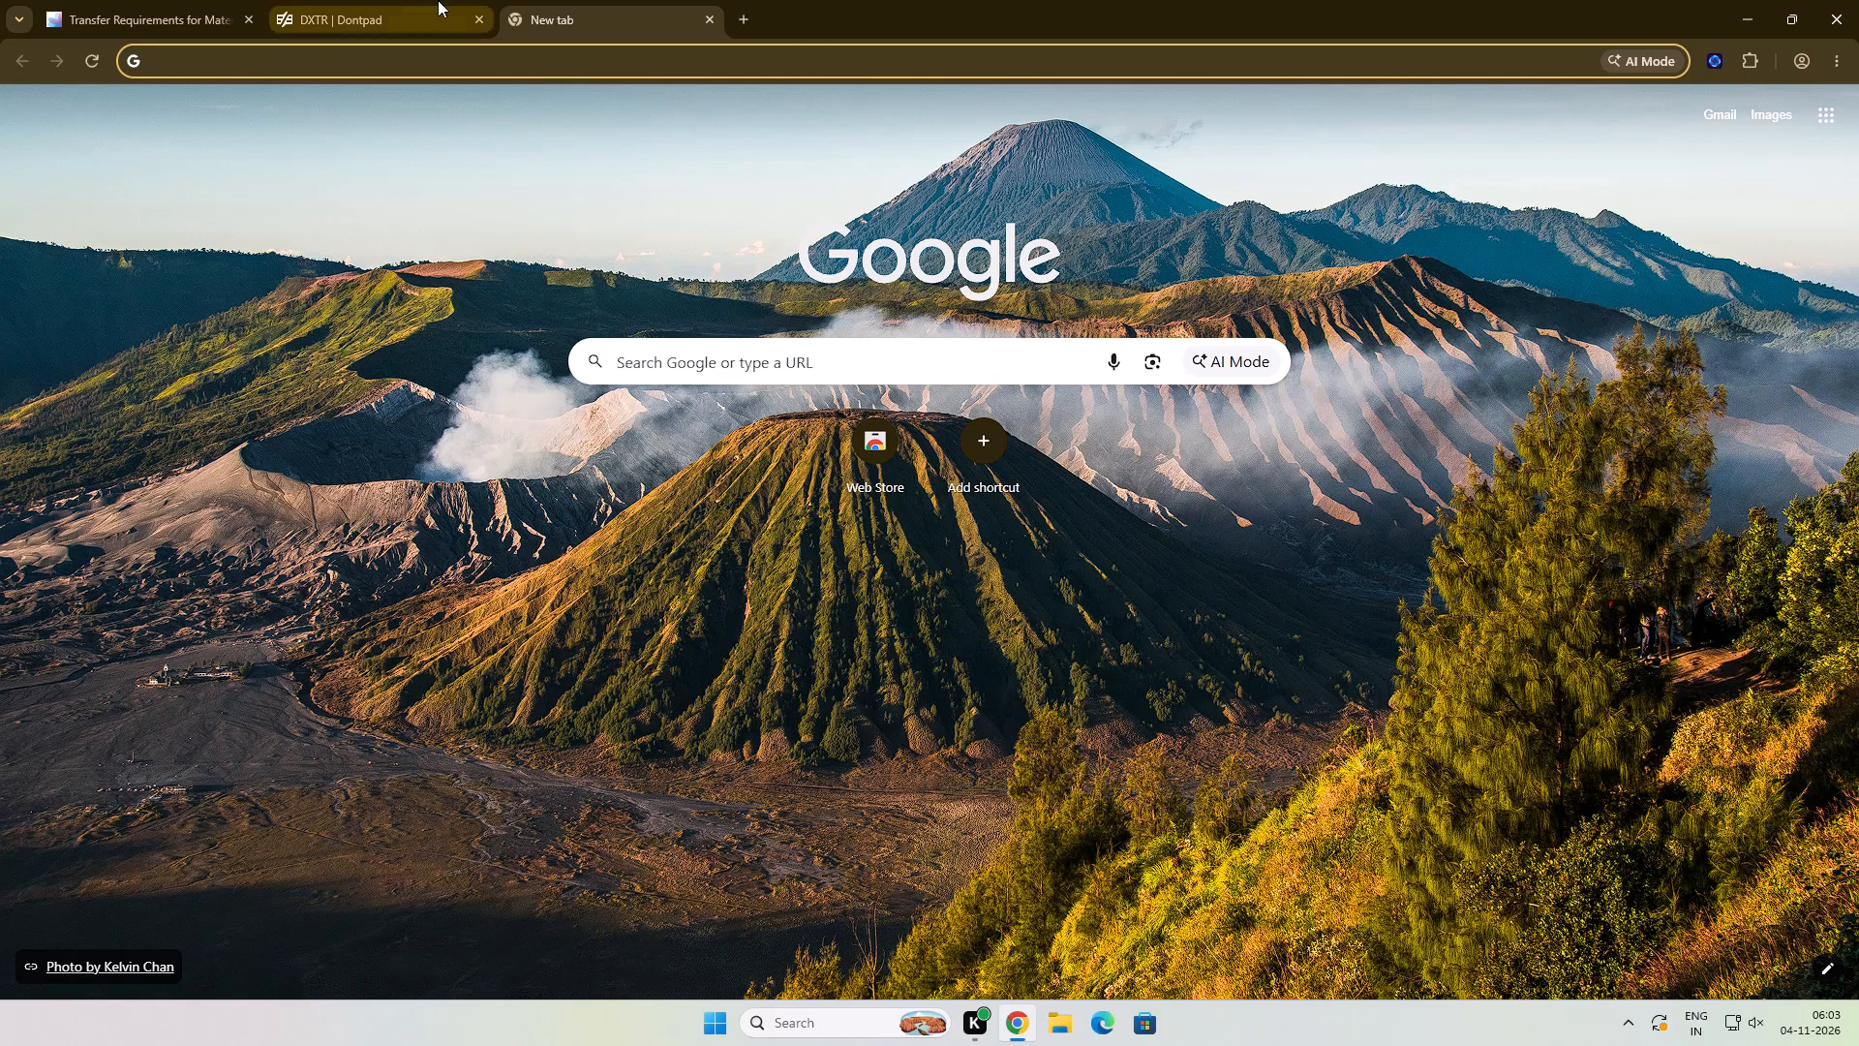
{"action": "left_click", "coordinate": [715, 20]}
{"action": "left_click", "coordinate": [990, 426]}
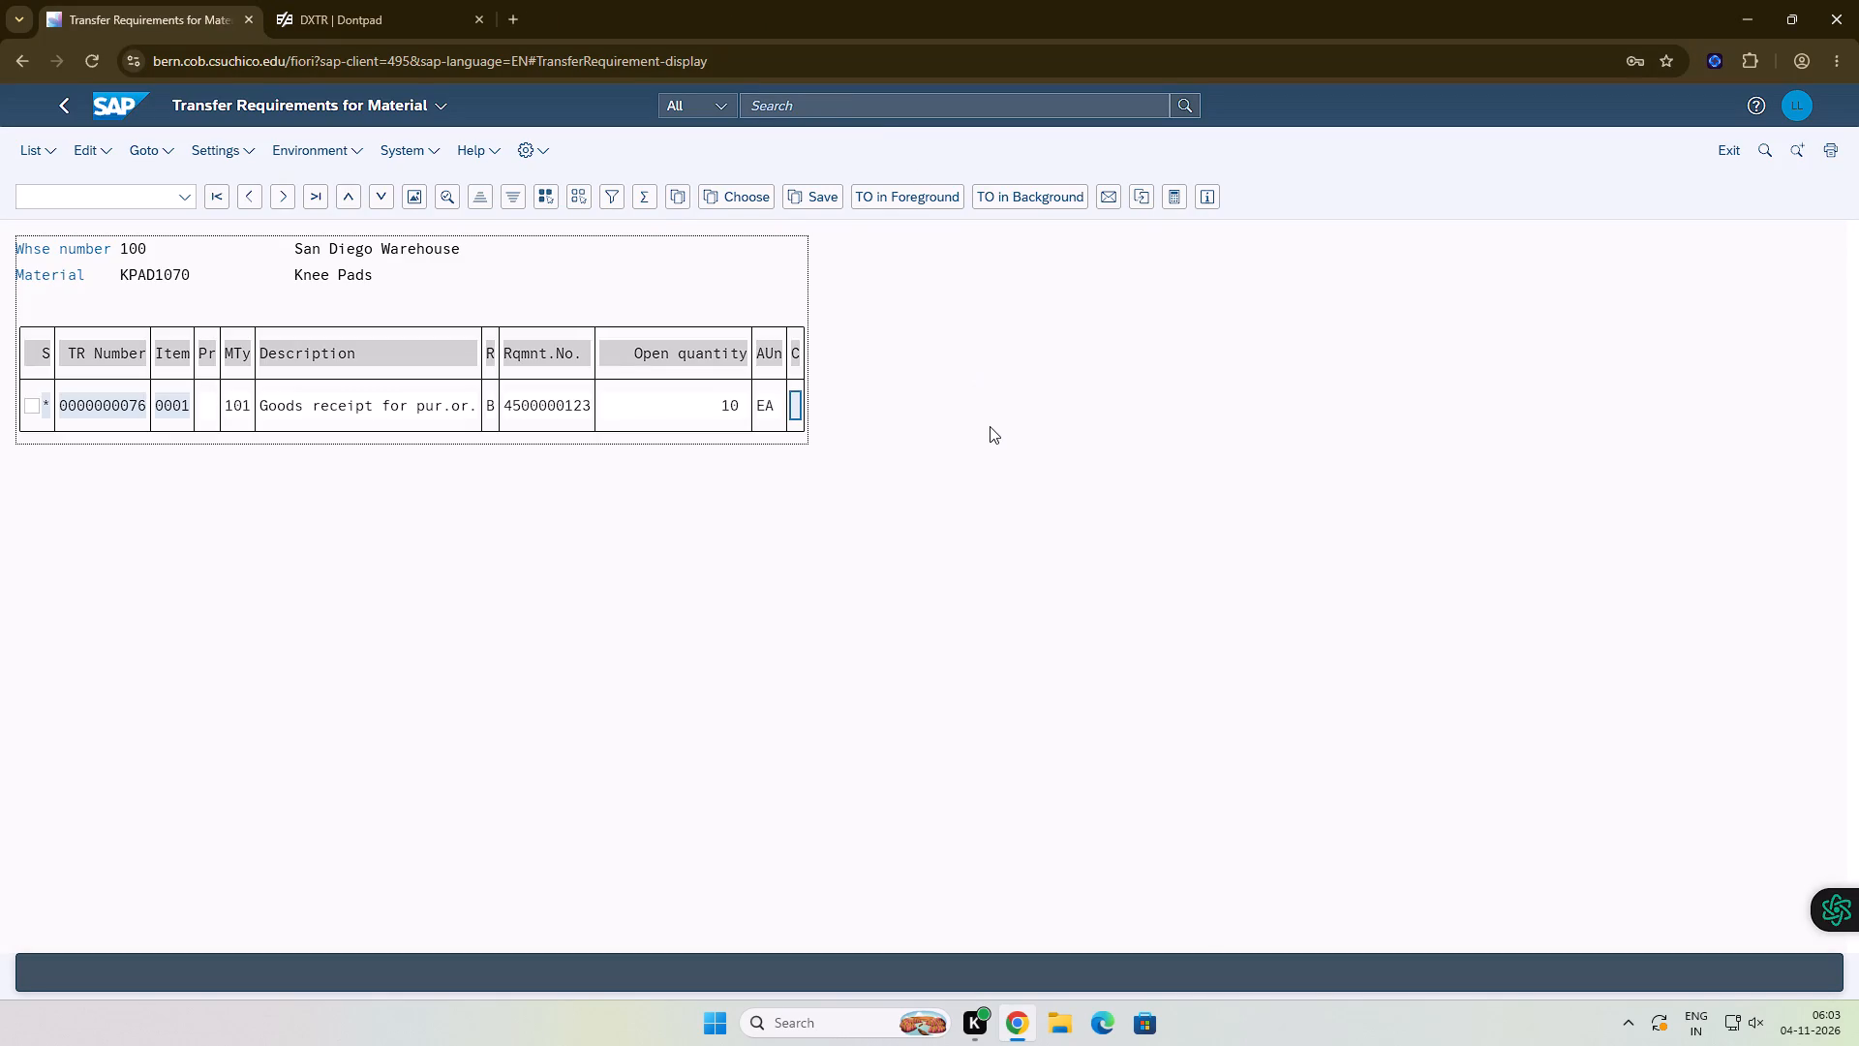
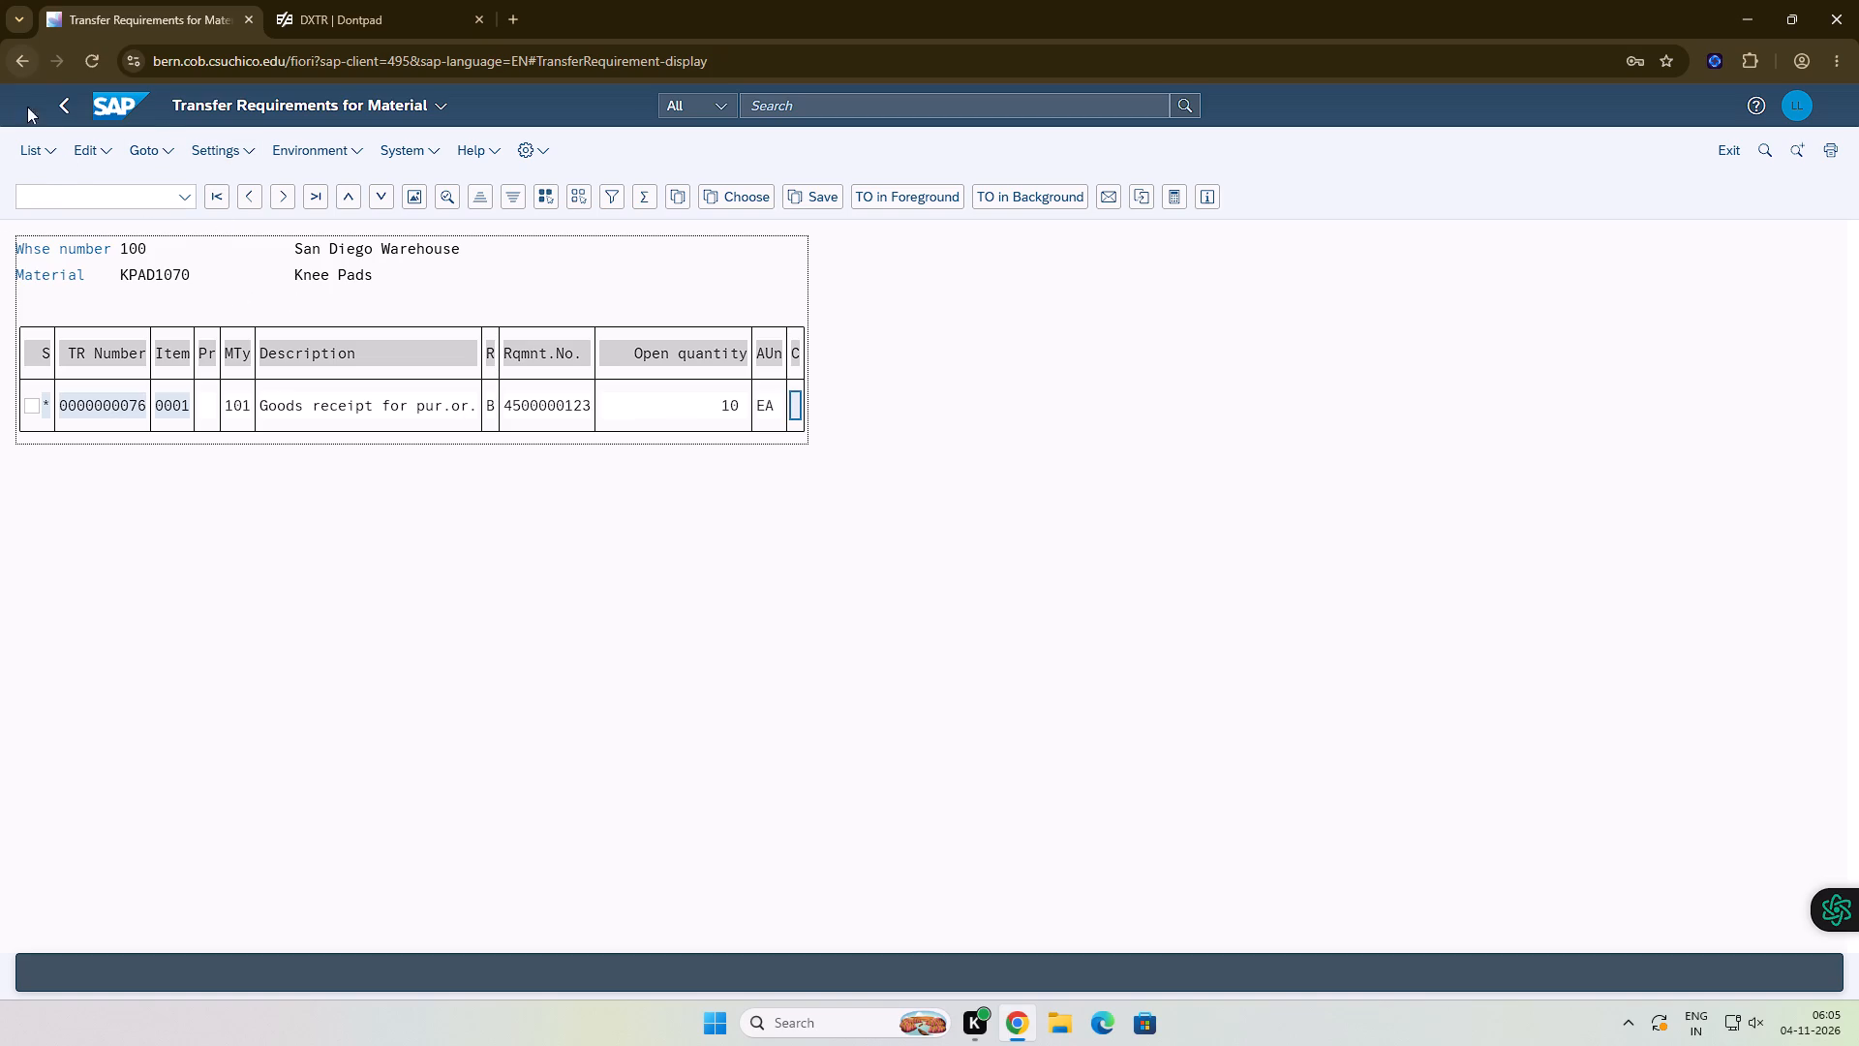
Leave the transfer requirements list and open Confirm Transfer Order for the Goods Receipt Clerk under Warehouse Management's Stock Transport Order page.
{"action": "left_click", "coordinate": [71, 83]}
{"action": "left_click", "coordinate": [60, 99]}
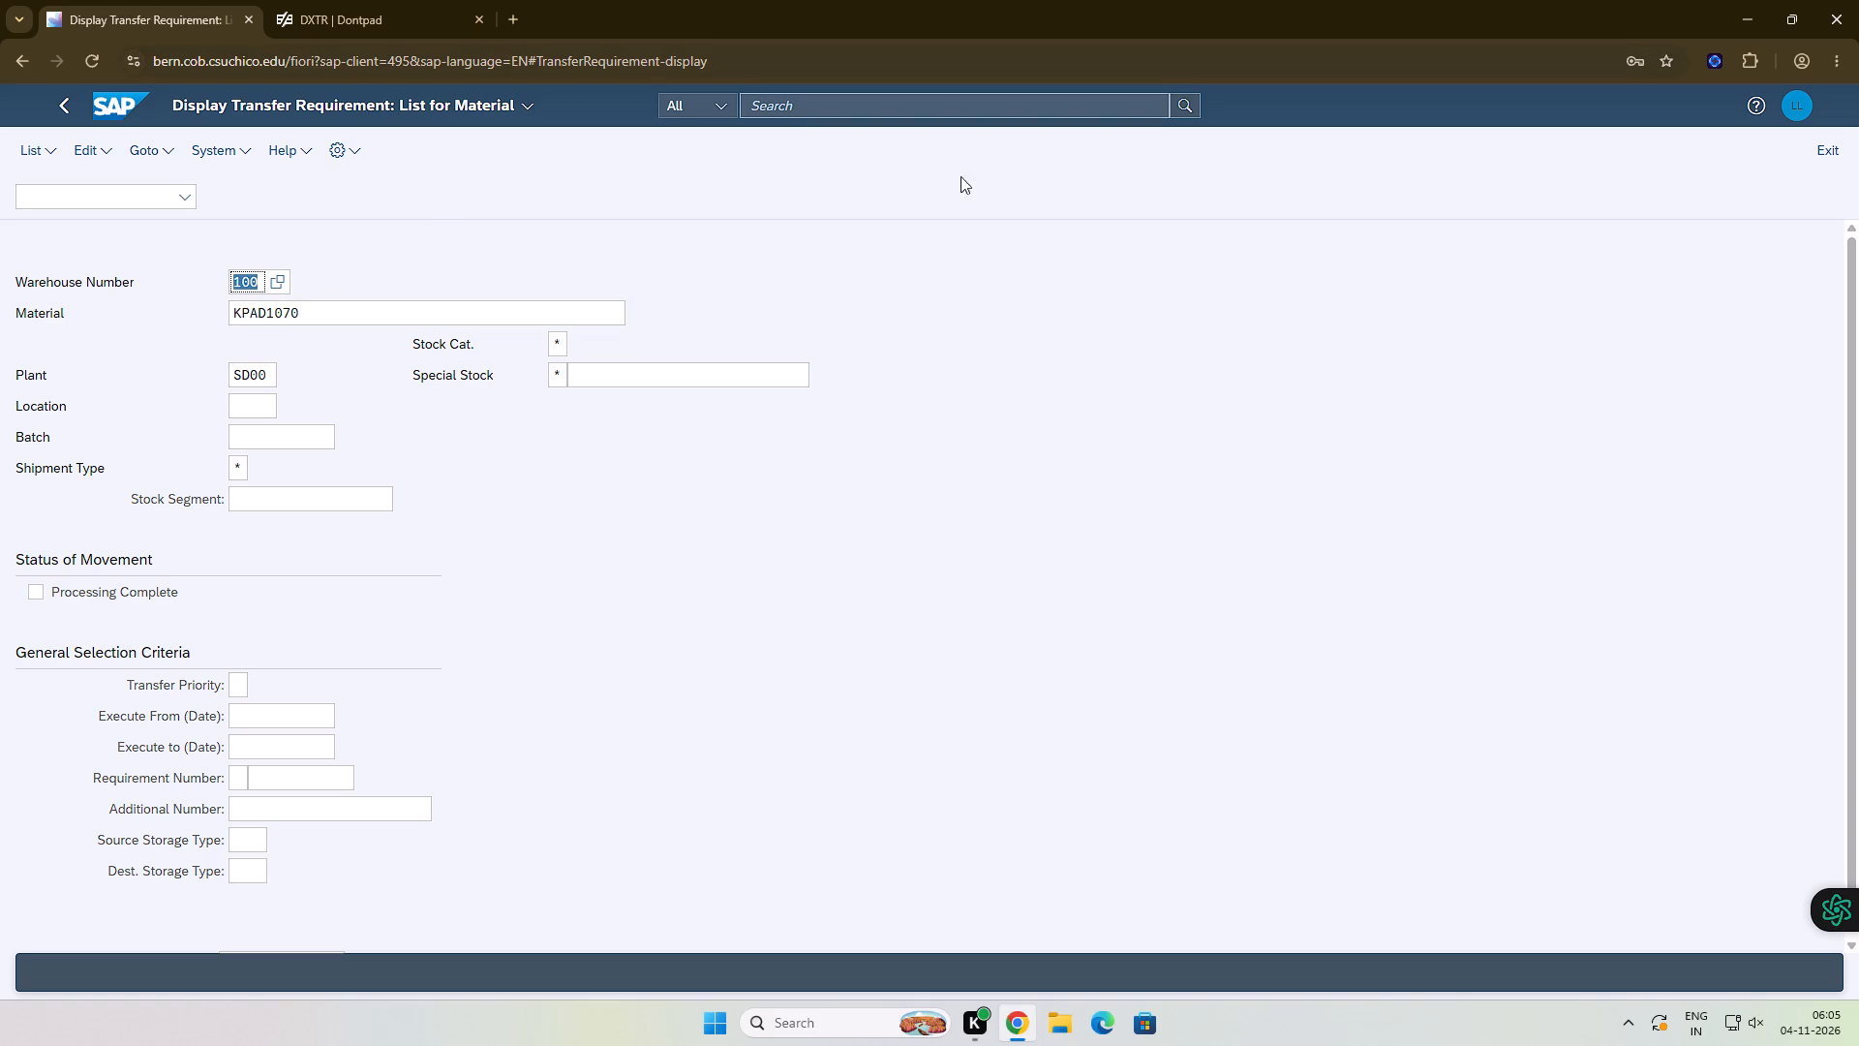
{"action": "left_click", "coordinate": [132, 104]}
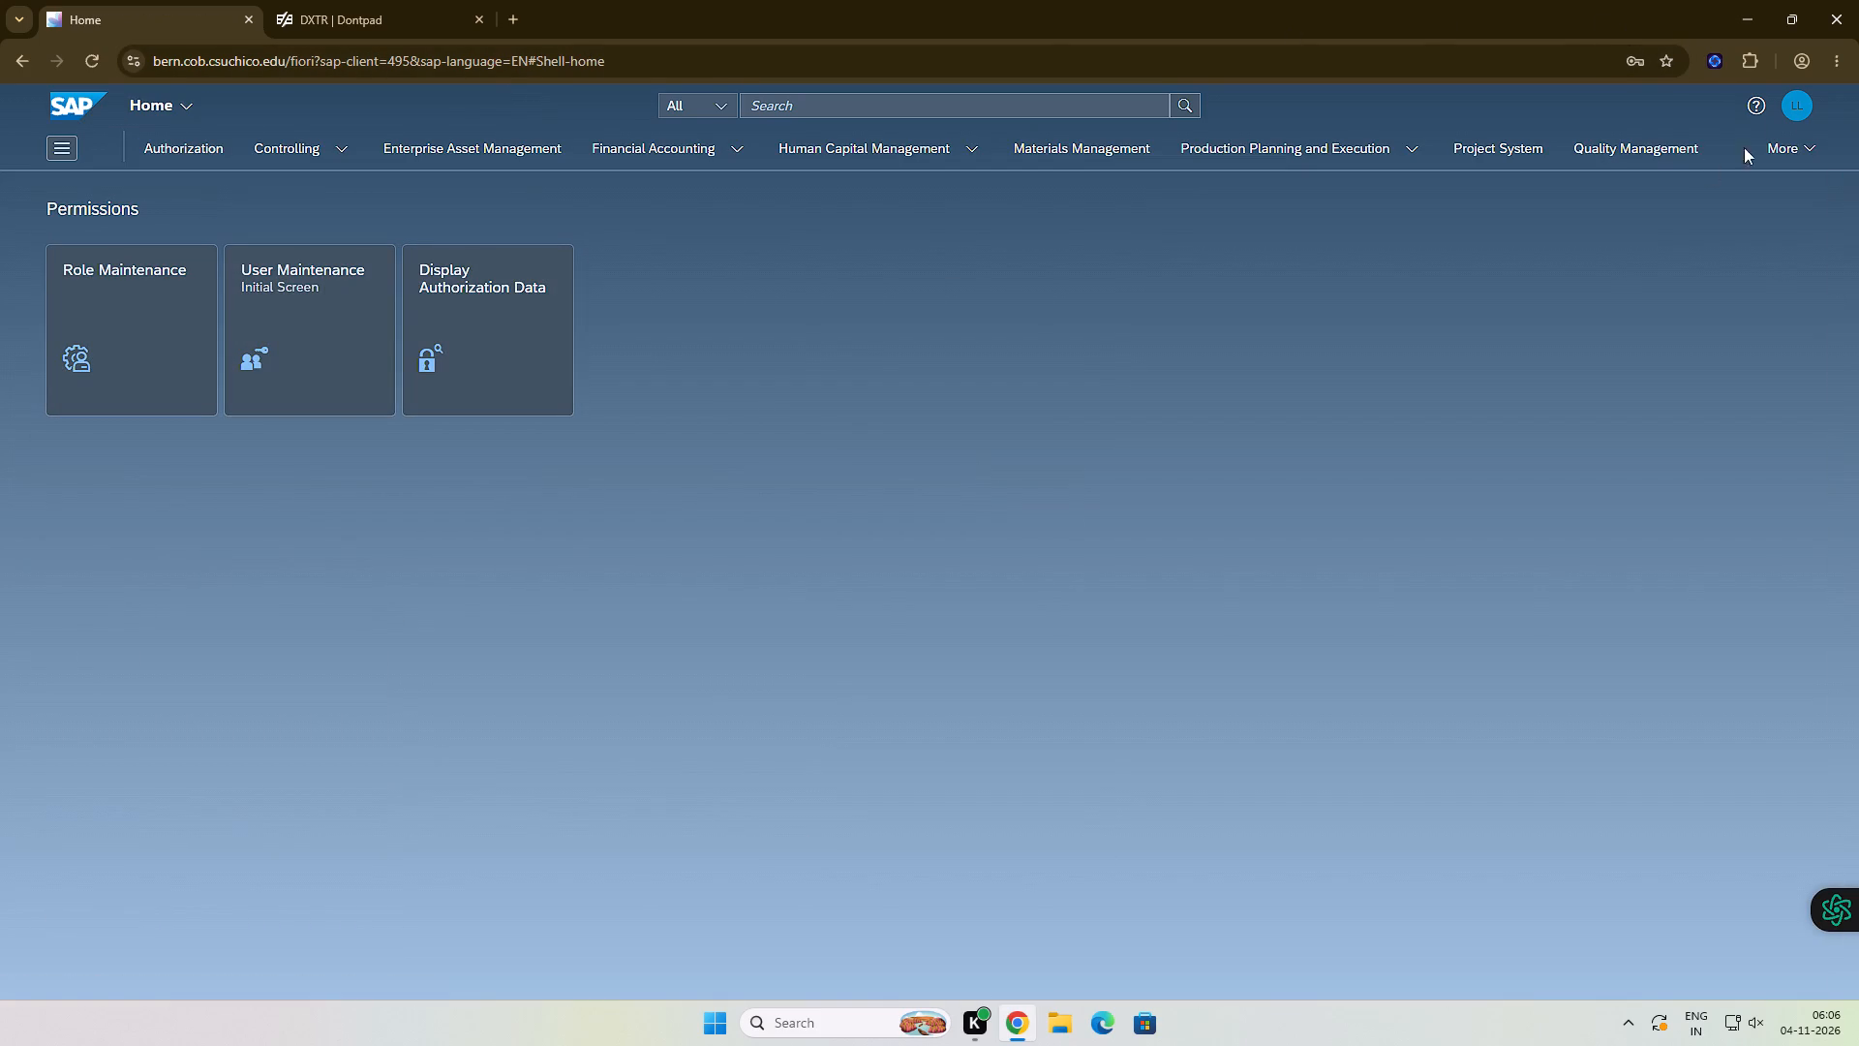
{"action": "left_click", "coordinate": [1799, 149]}
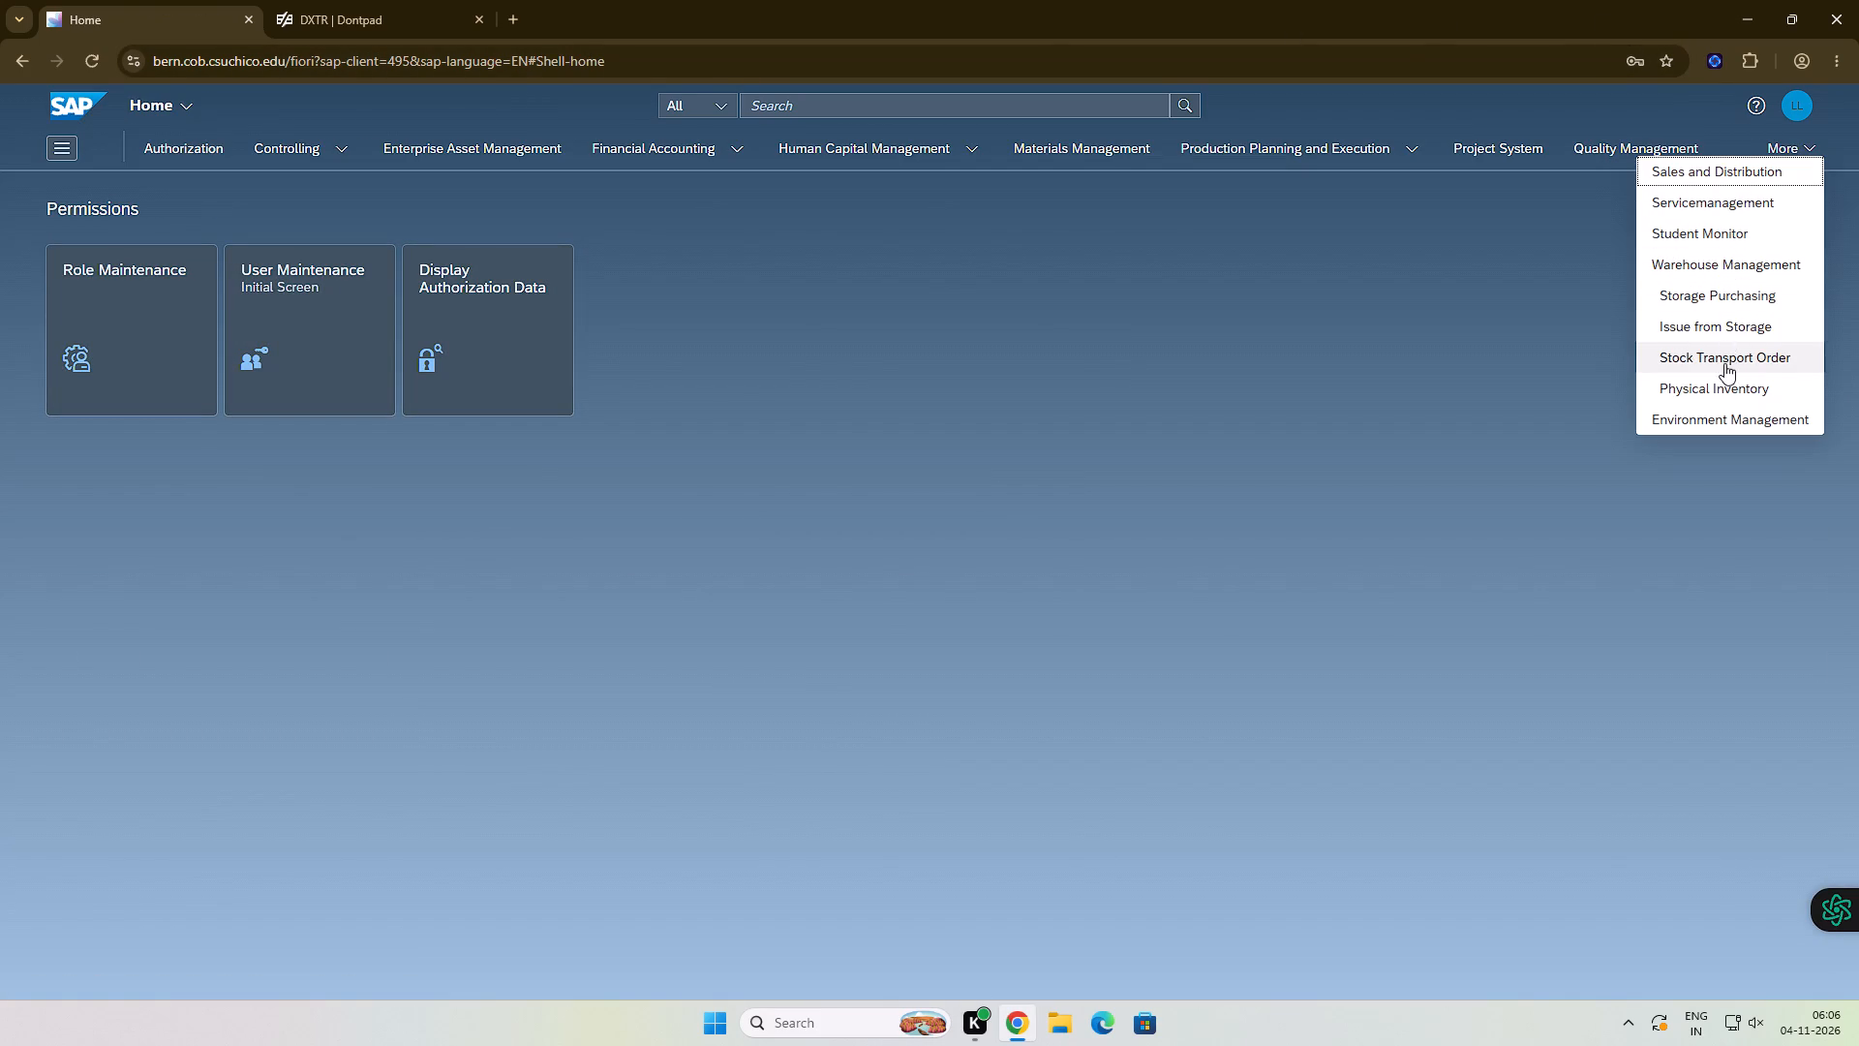
{"action": "left_click", "coordinate": [1724, 363]}
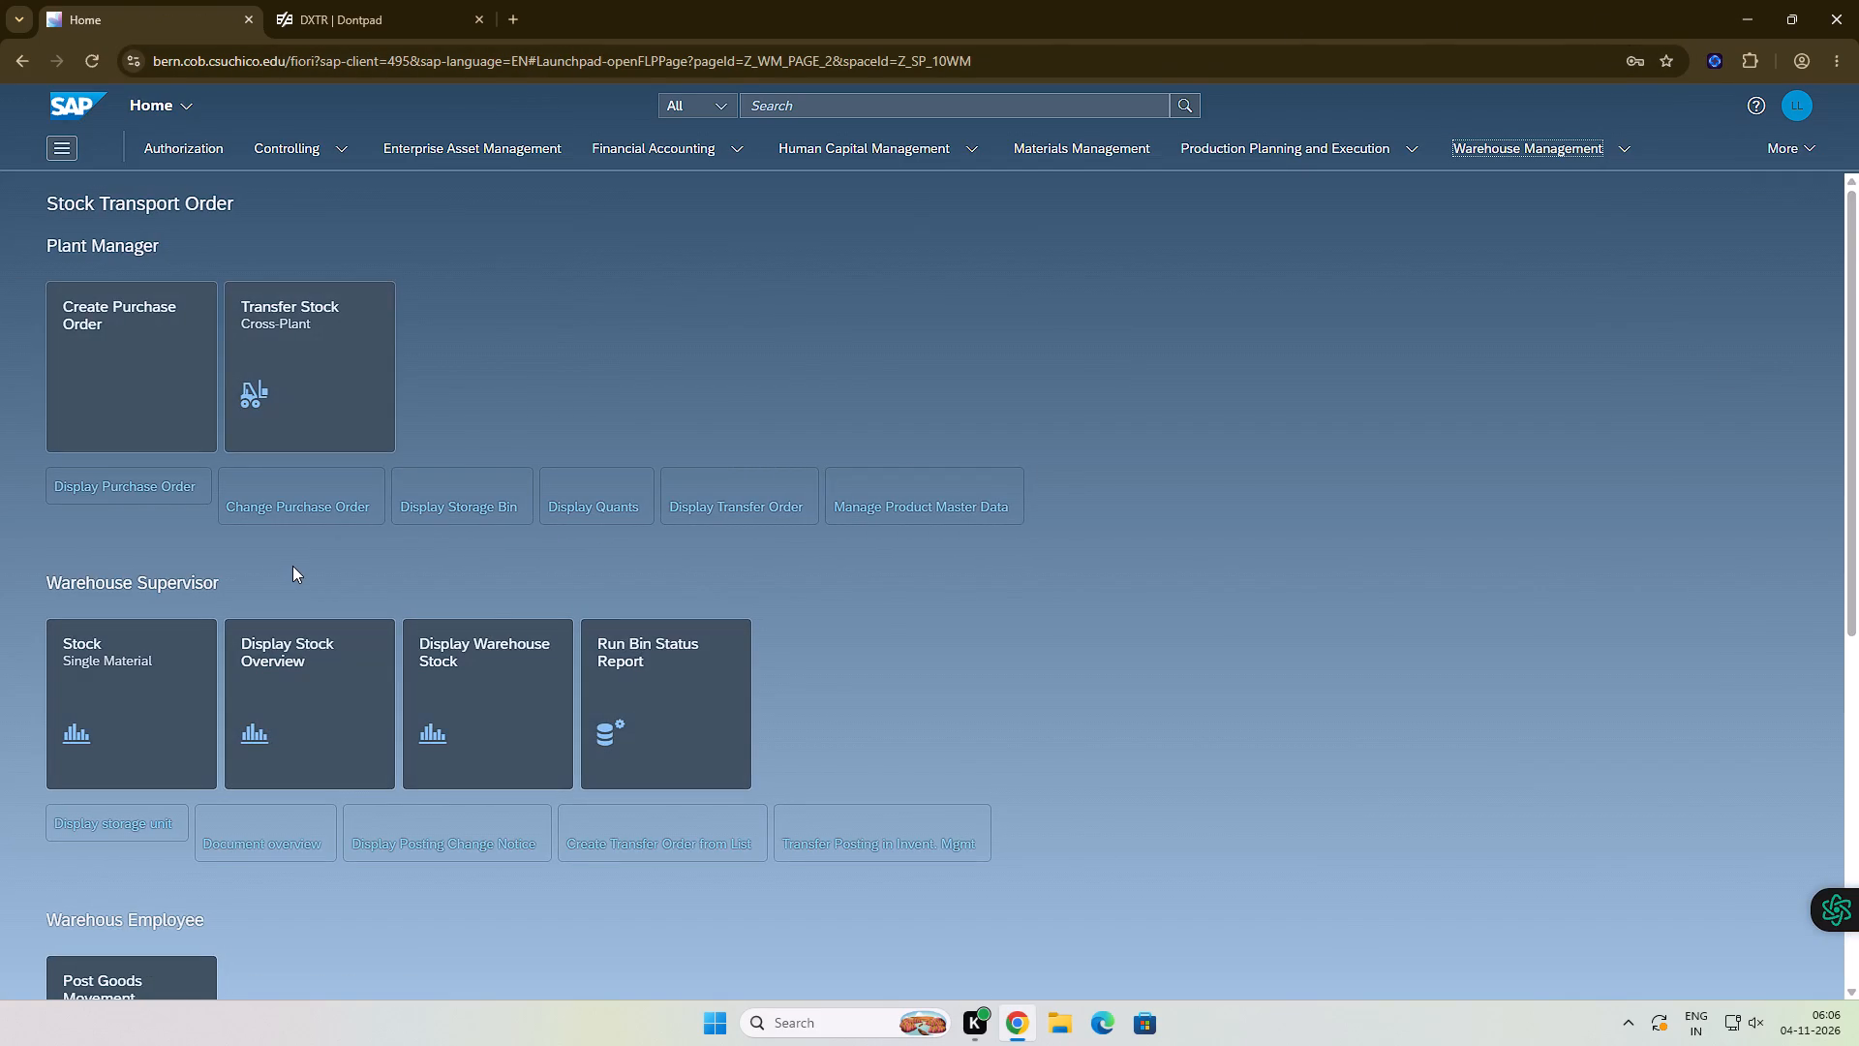
{"action": "scroll", "coordinate": [292, 566], "scroll_direction": "down", "scroll_amount": 8}
{"action": "scroll", "coordinate": [292, 566], "scroll_direction": "up", "scroll_amount": 5}
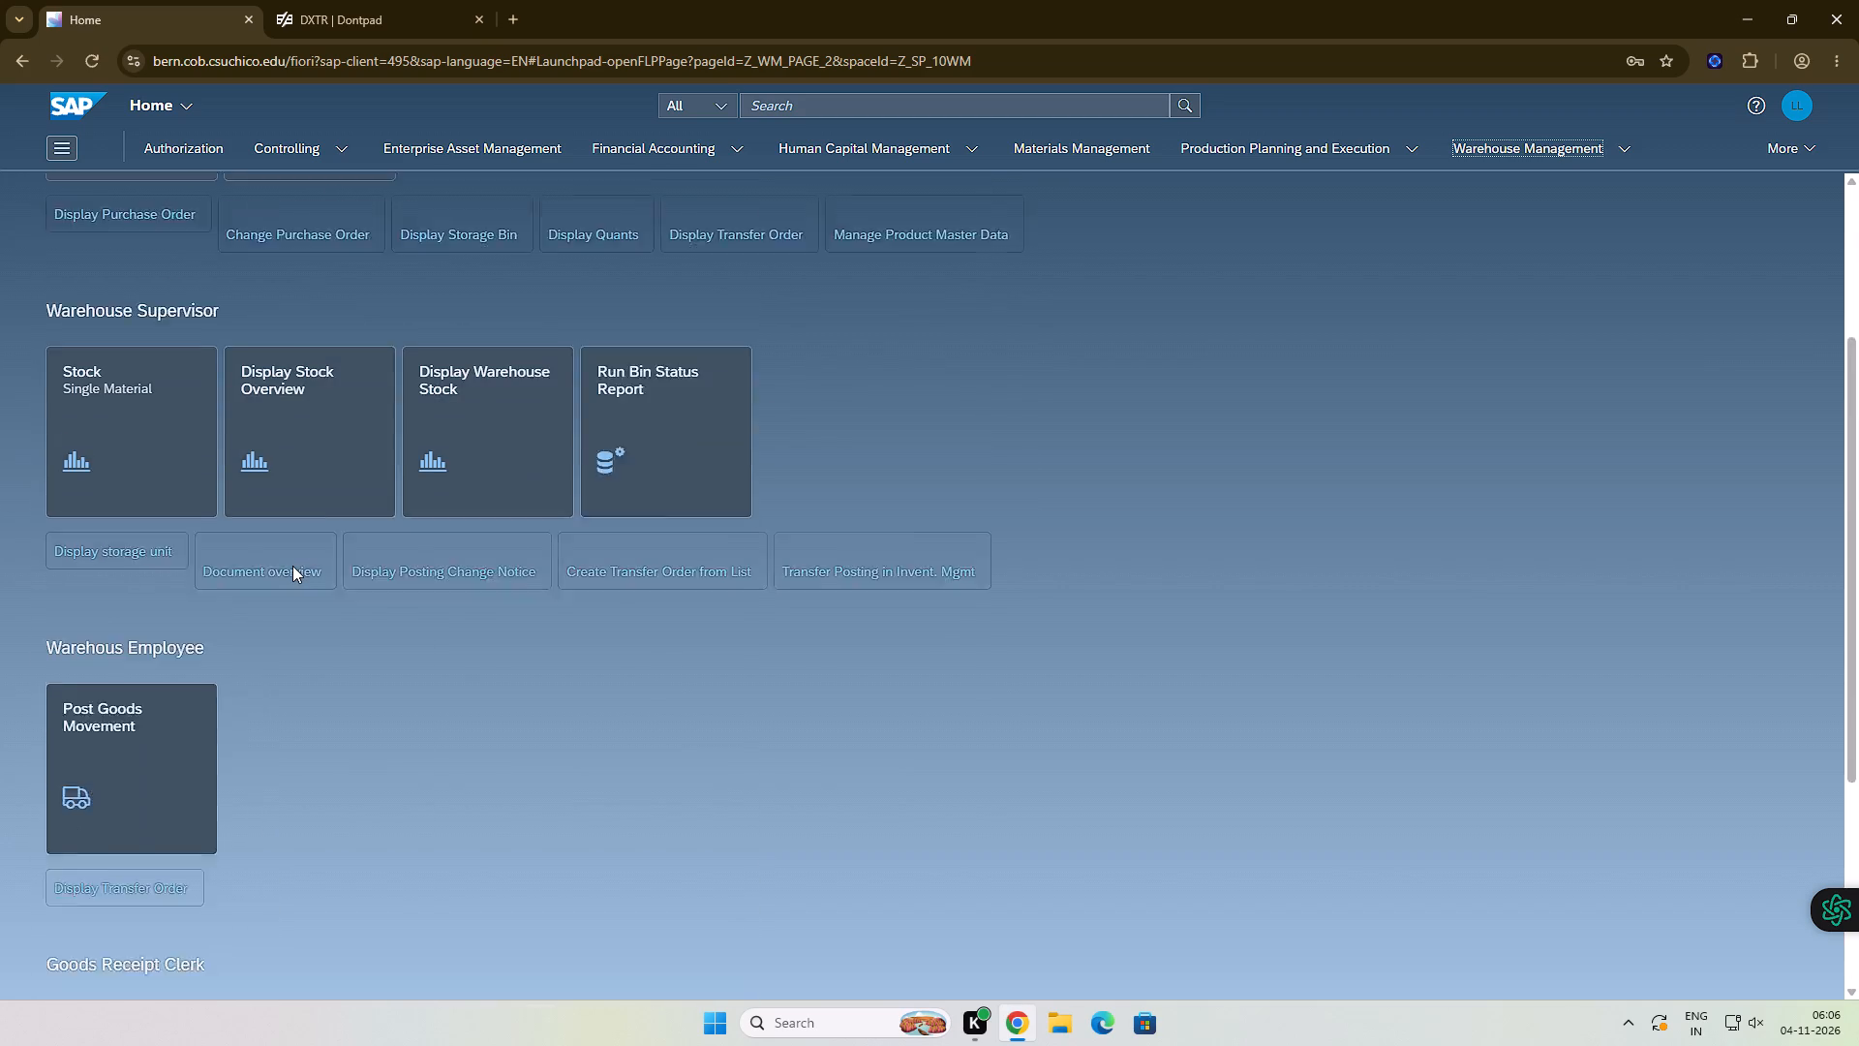
{"action": "scroll", "coordinate": [292, 566], "scroll_direction": "up", "scroll_amount": 2}
{"action": "scroll", "coordinate": [292, 566], "scroll_direction": "down", "scroll_amount": 9}
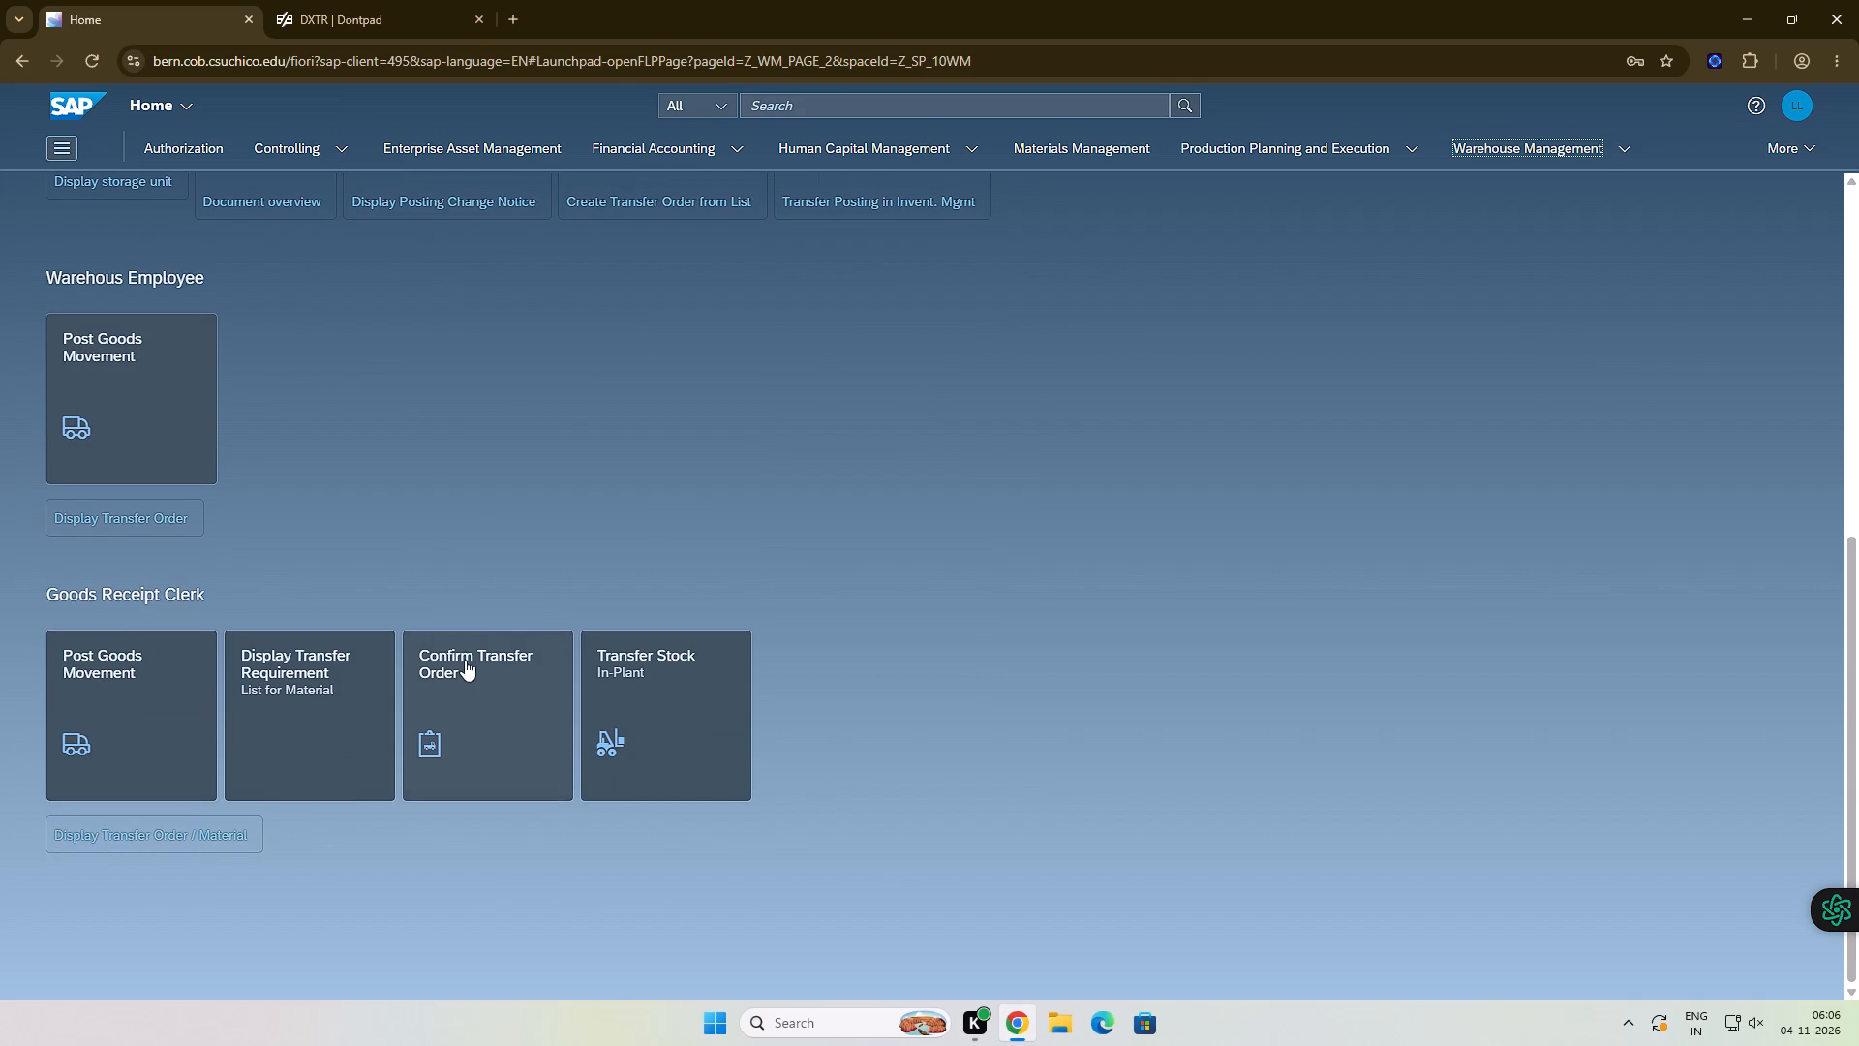
{"action": "left_click", "coordinate": [465, 660]}
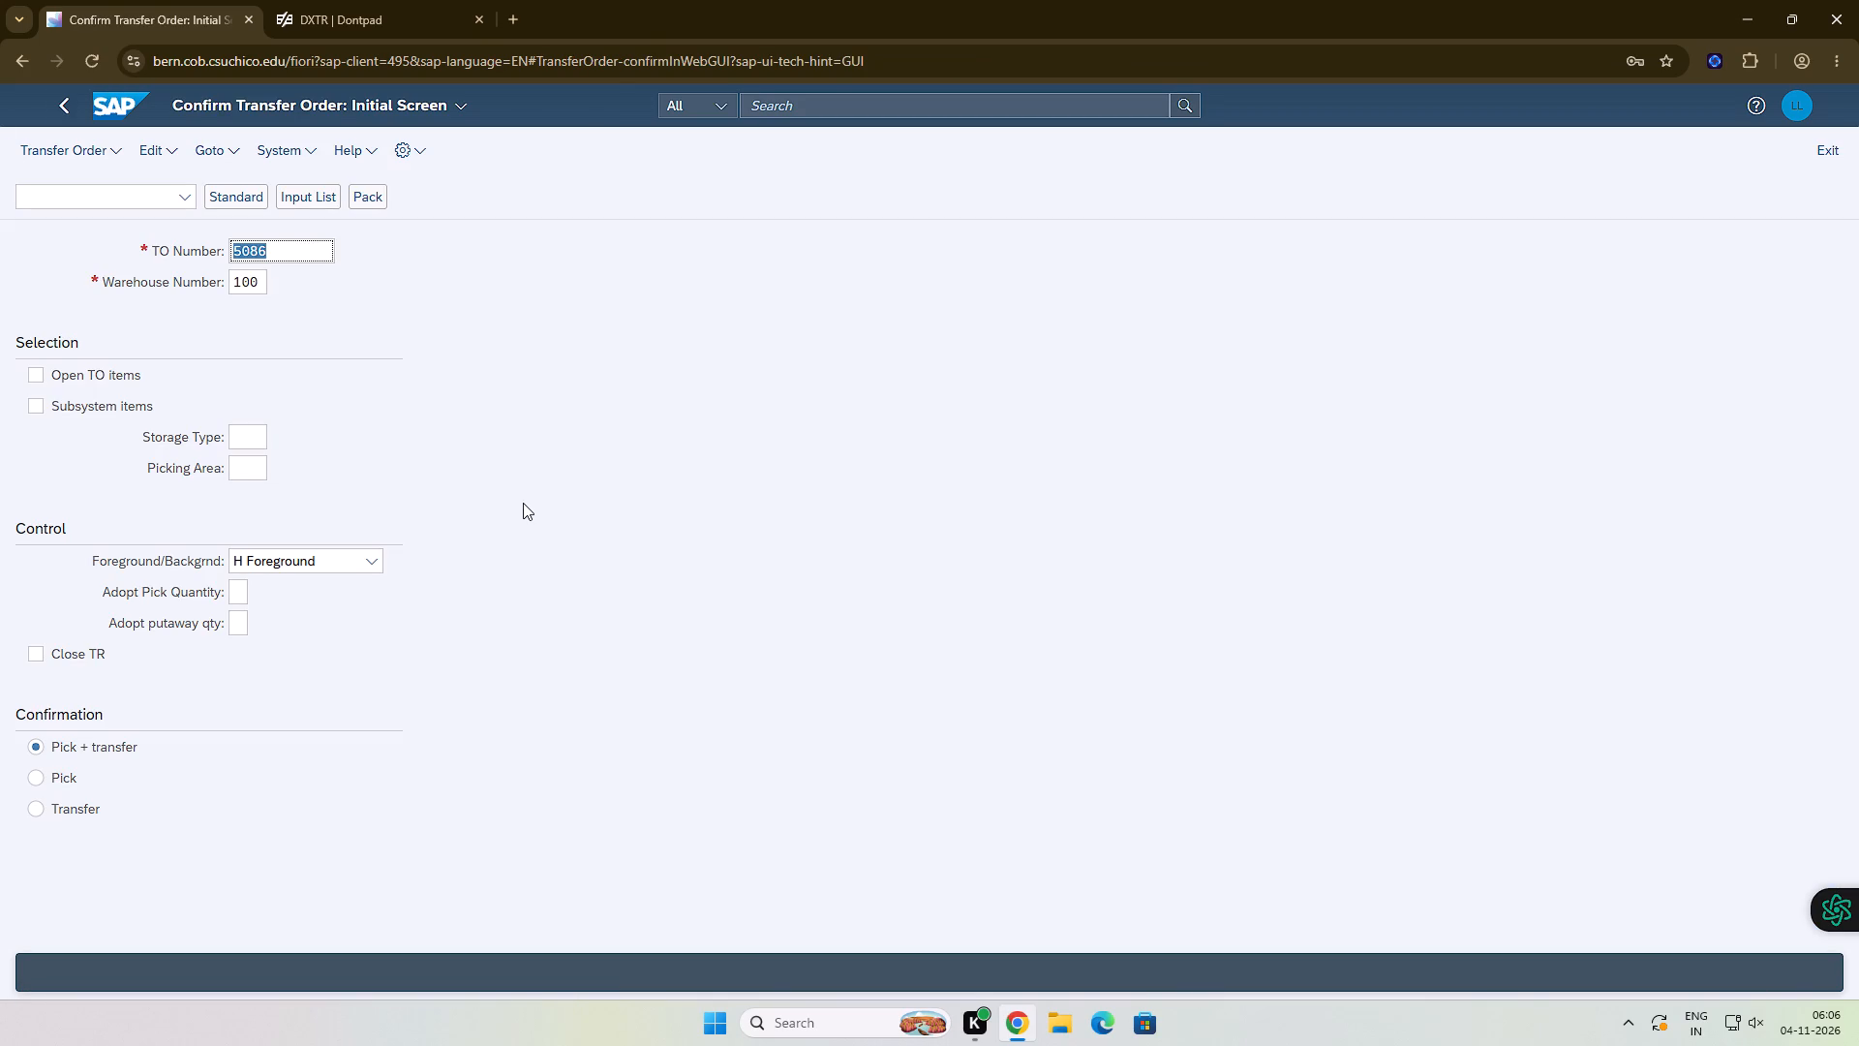
Check the transfer order number in the Dontpad notes, and confirm and post transfer order 5086 for warehouse 100.
{"action": "left_click", "coordinate": [276, 246]}
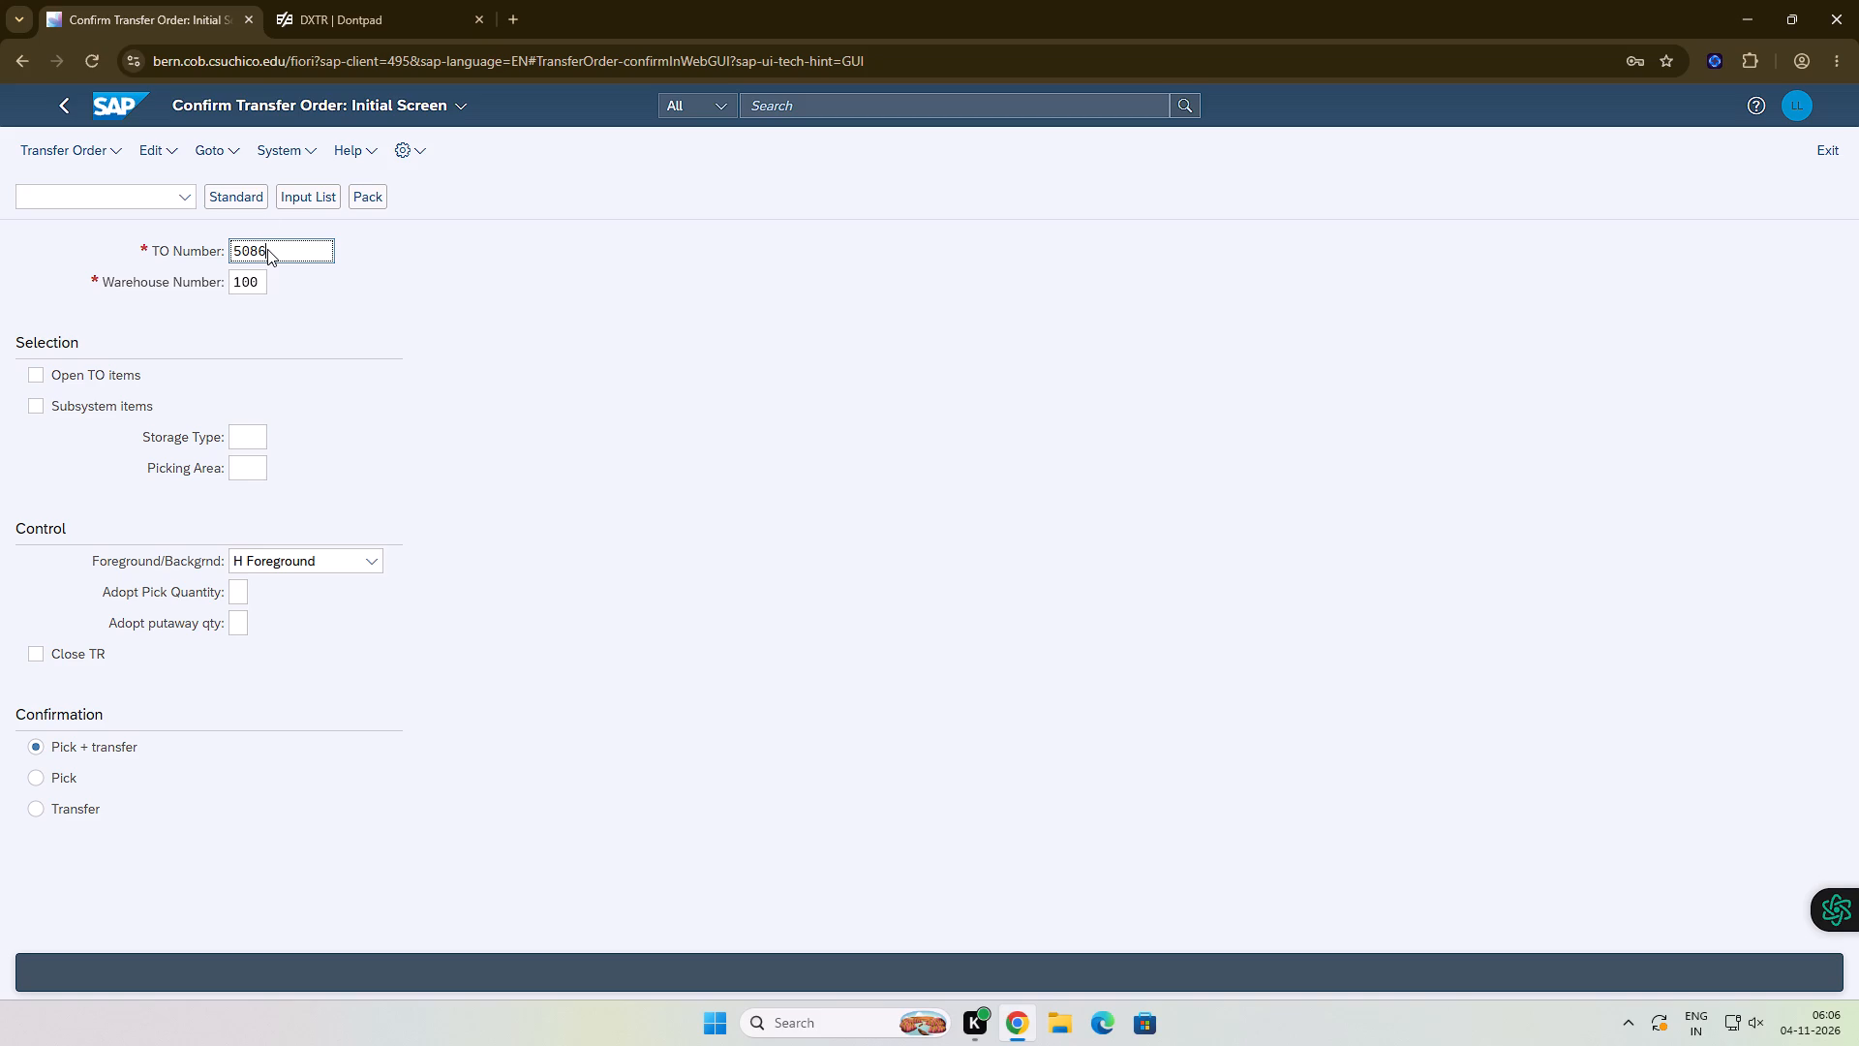
{"action": "left_click", "coordinate": [323, 0]}
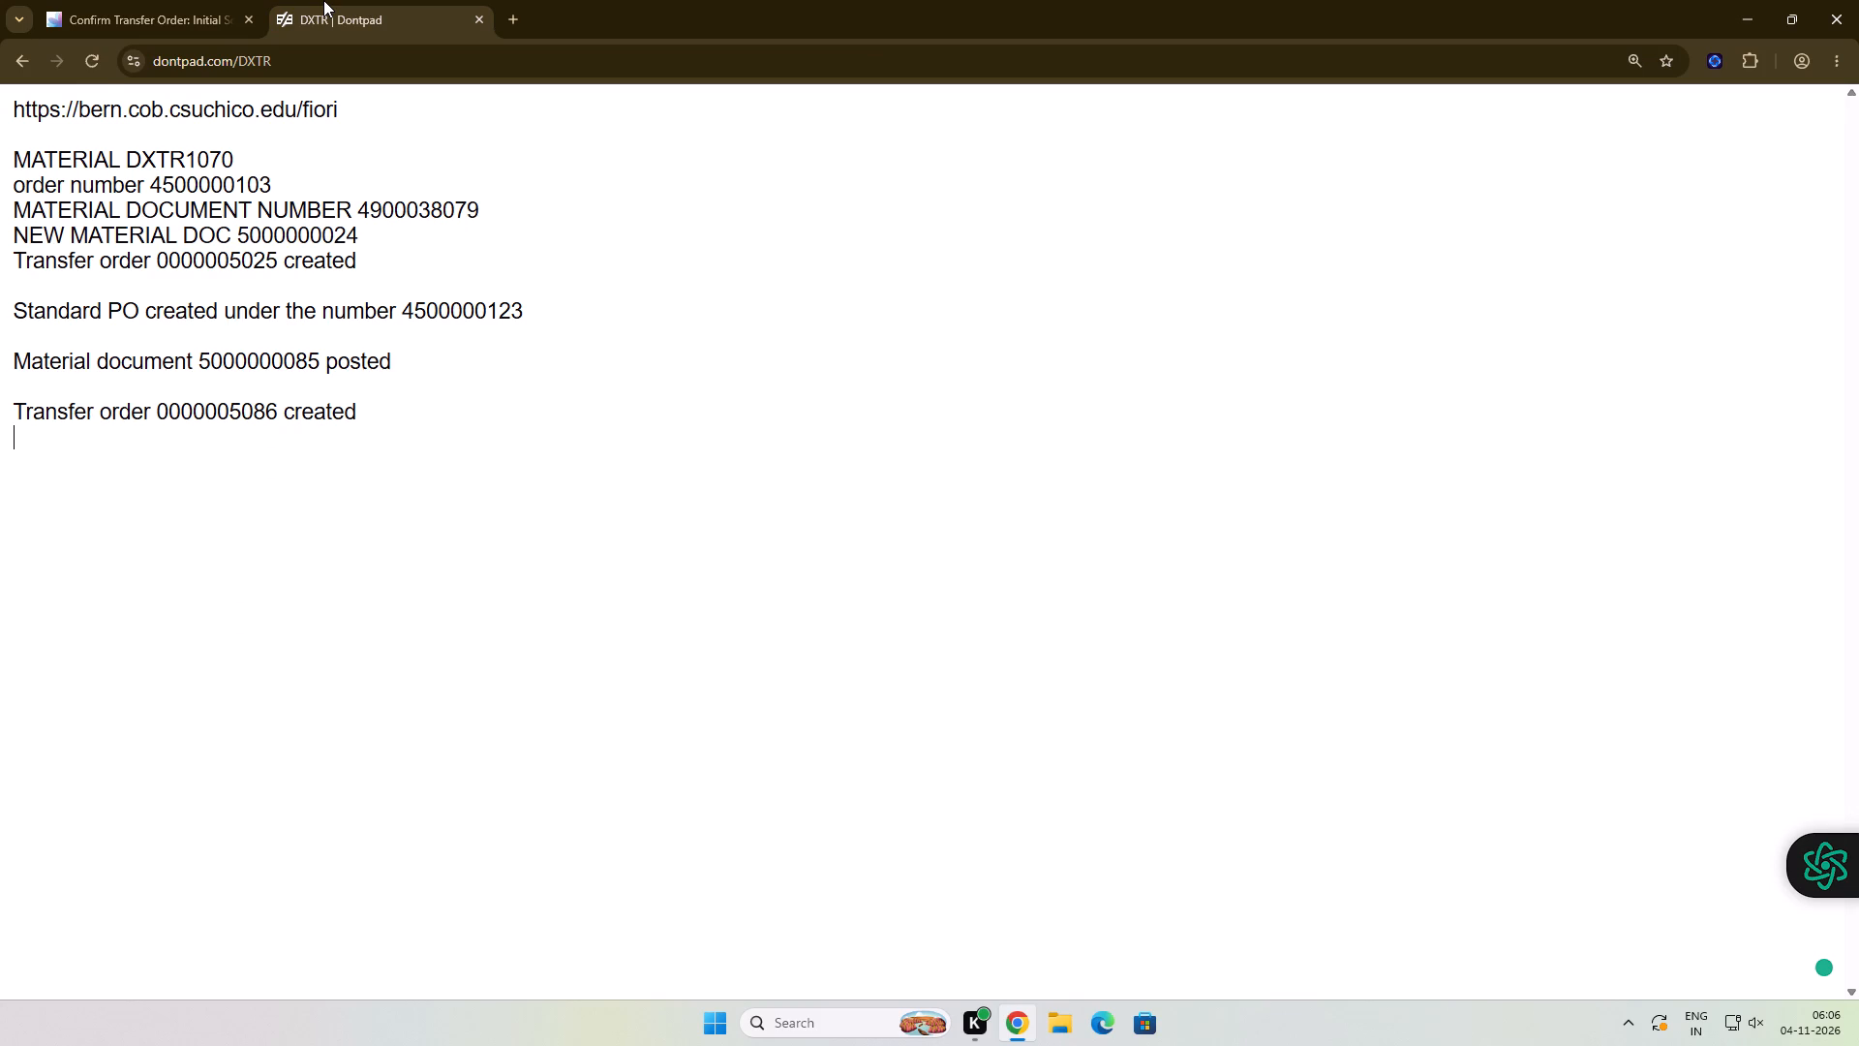
{"action": "left_click", "coordinate": [231, 0]}
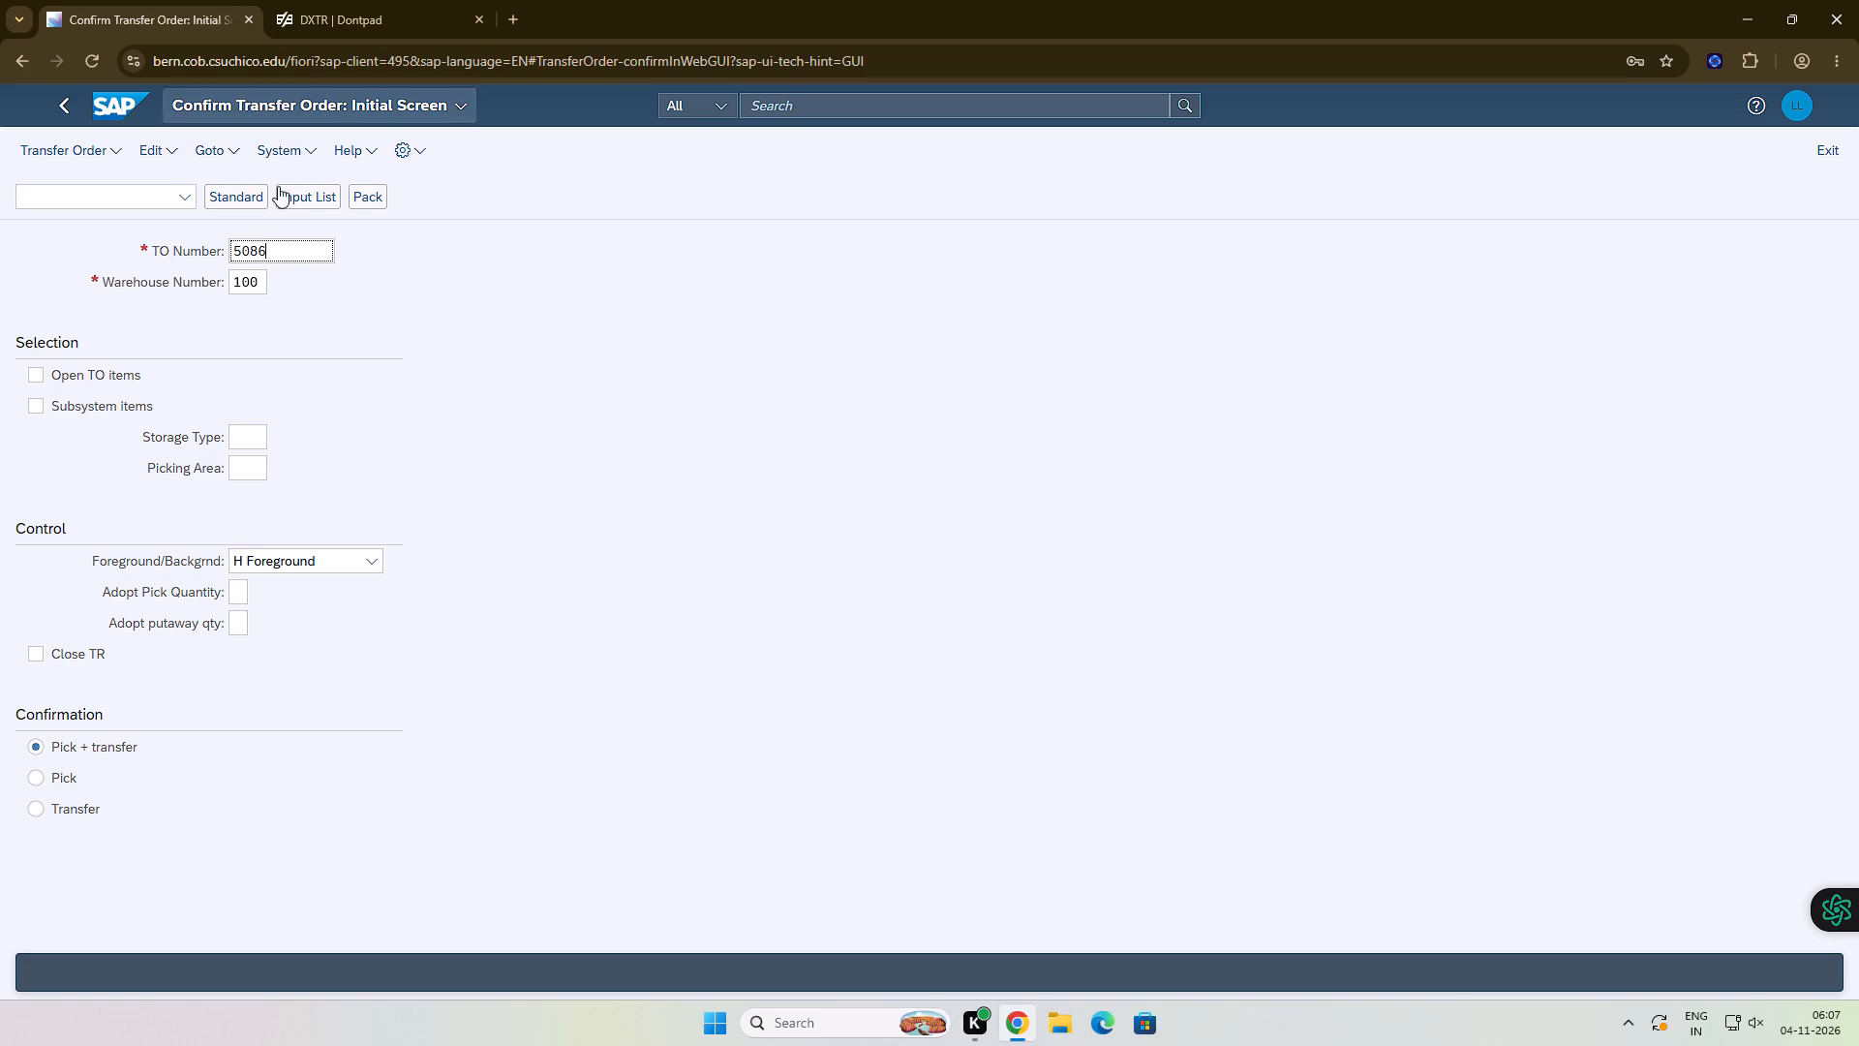
{"action": "left_click", "coordinate": [317, 250]}
{"action": "key", "text": "Return"}
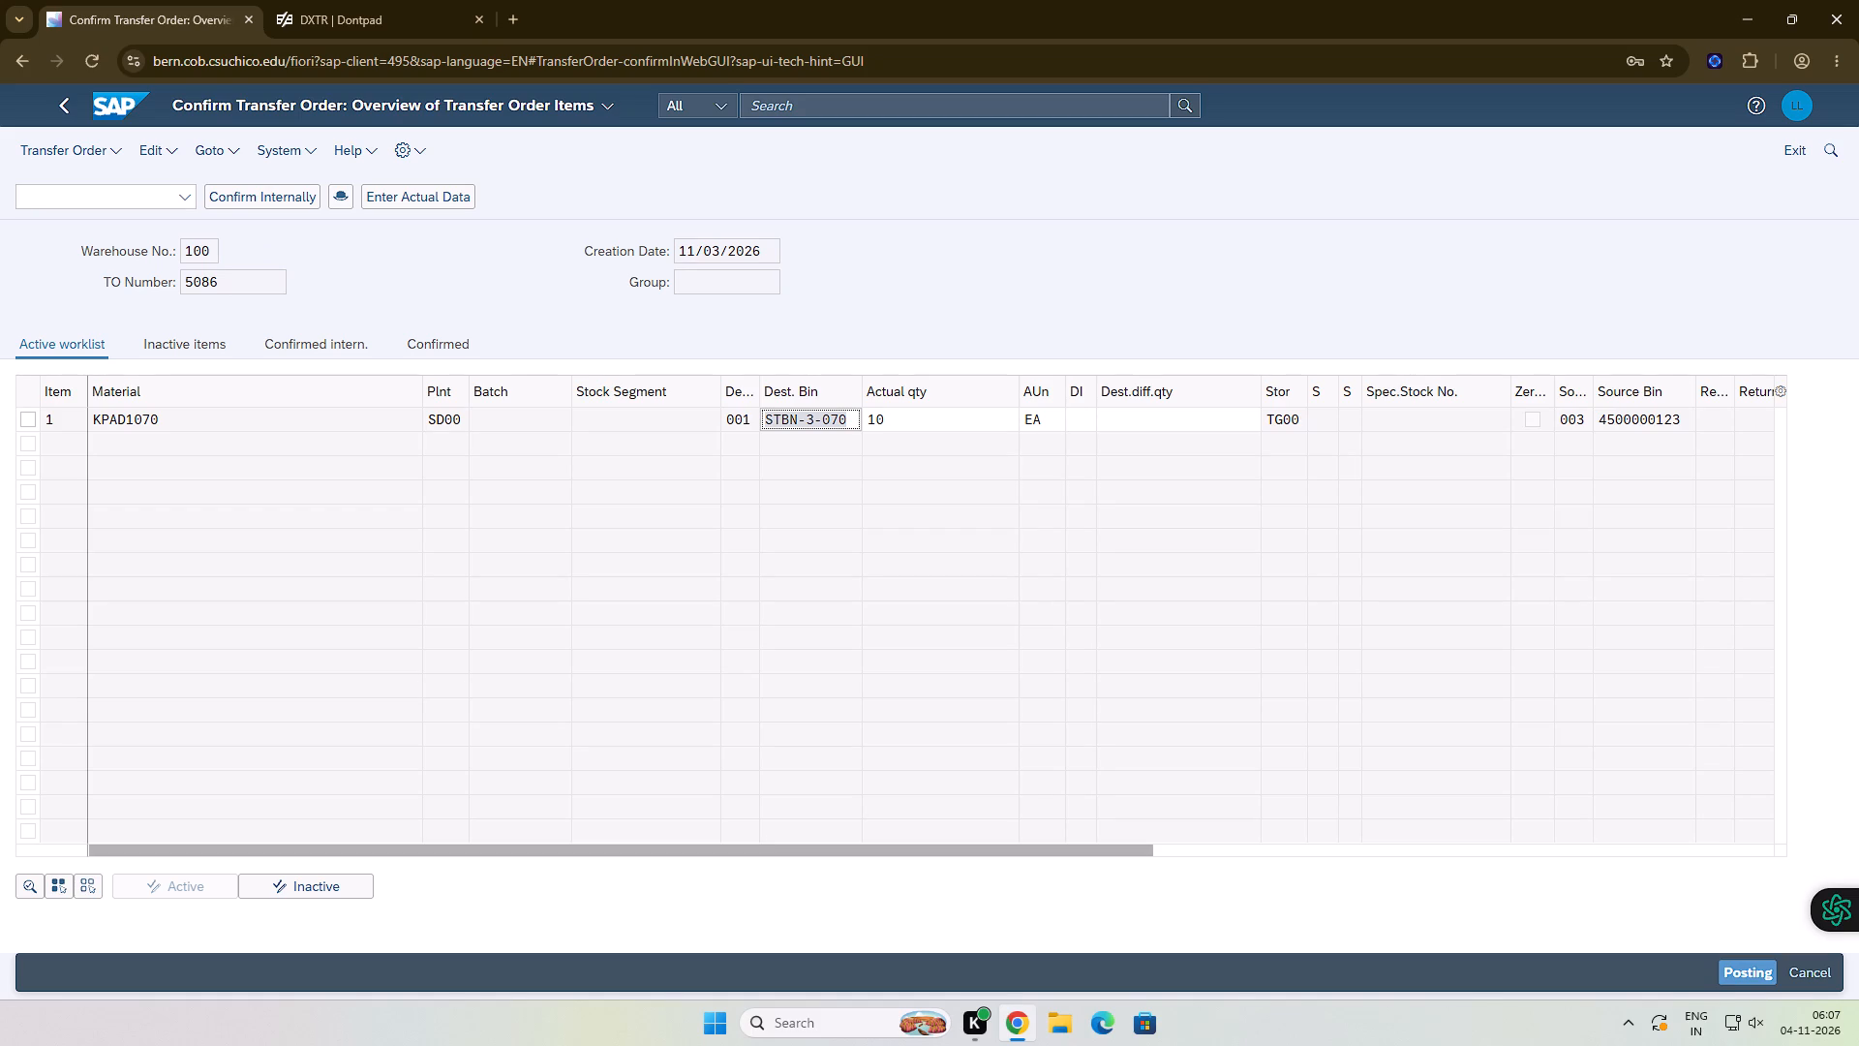
{"action": "left_click", "coordinate": [1754, 973]}
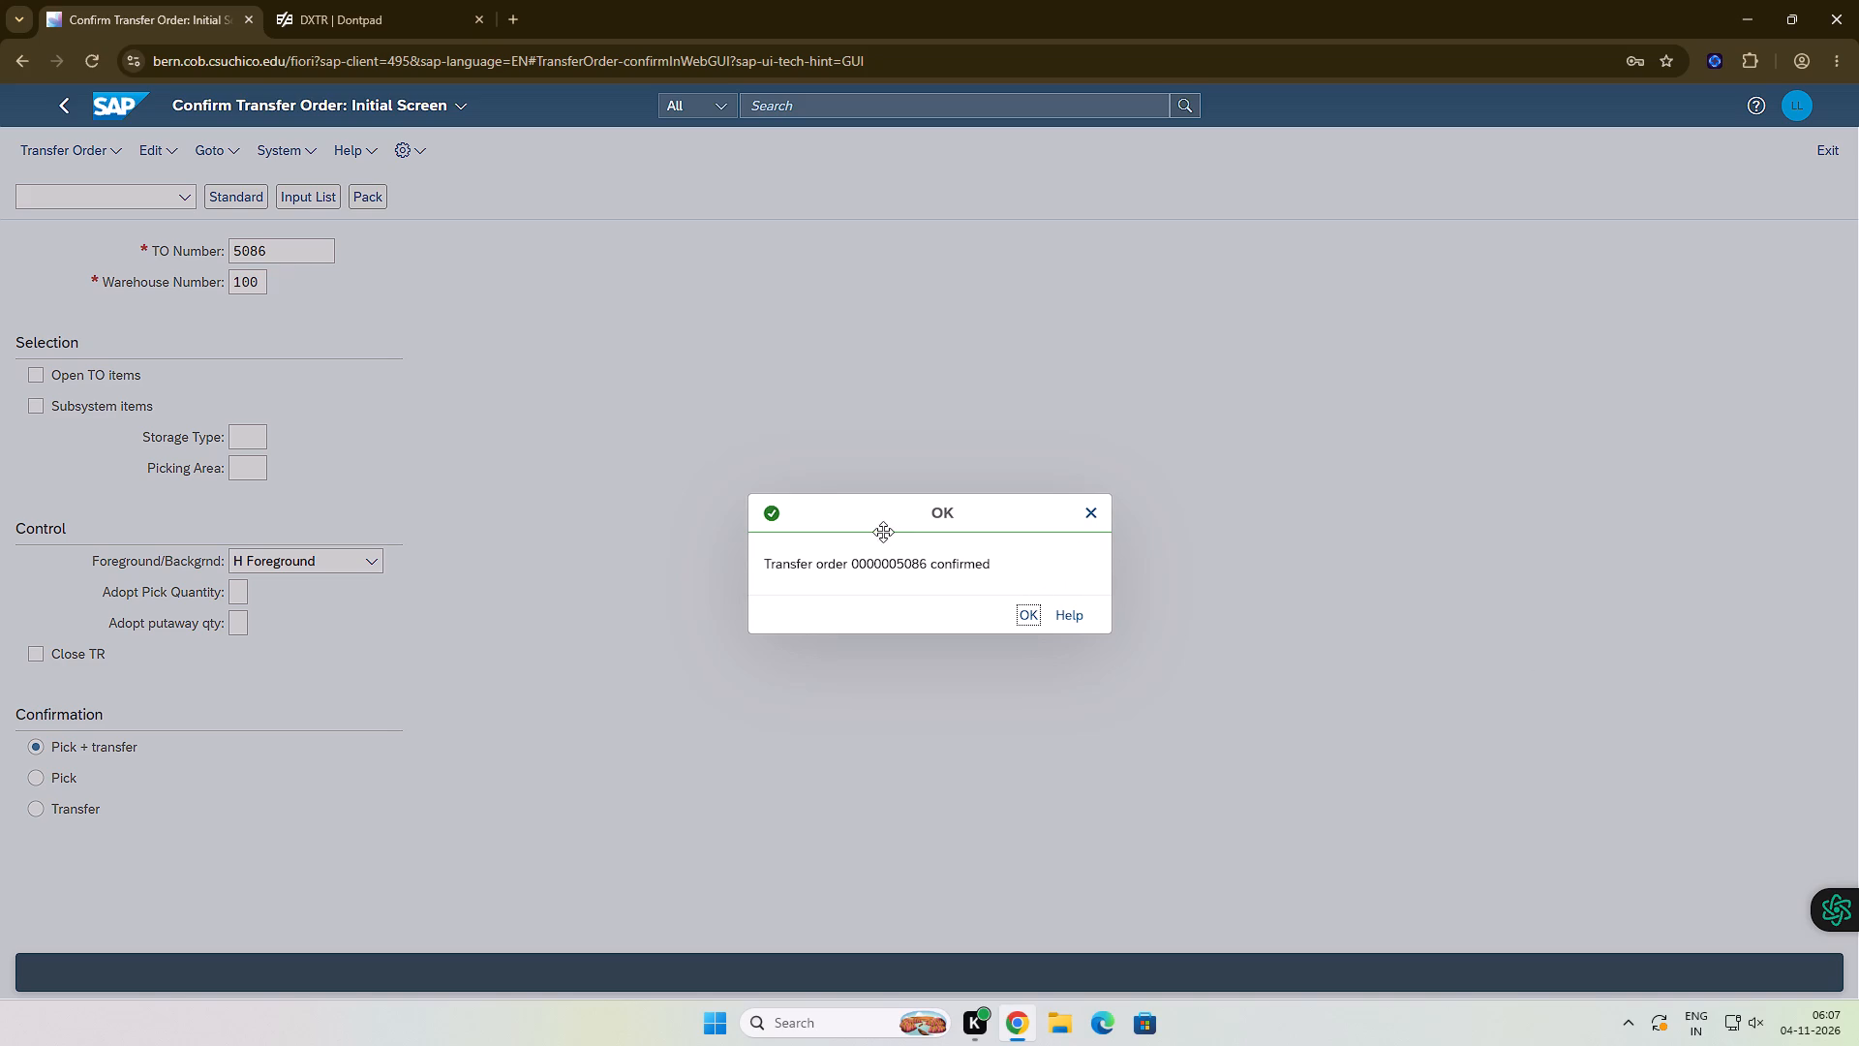
{"action": "left_click_drag", "start_coordinate": [764, 563], "coordinate": [993, 570]}
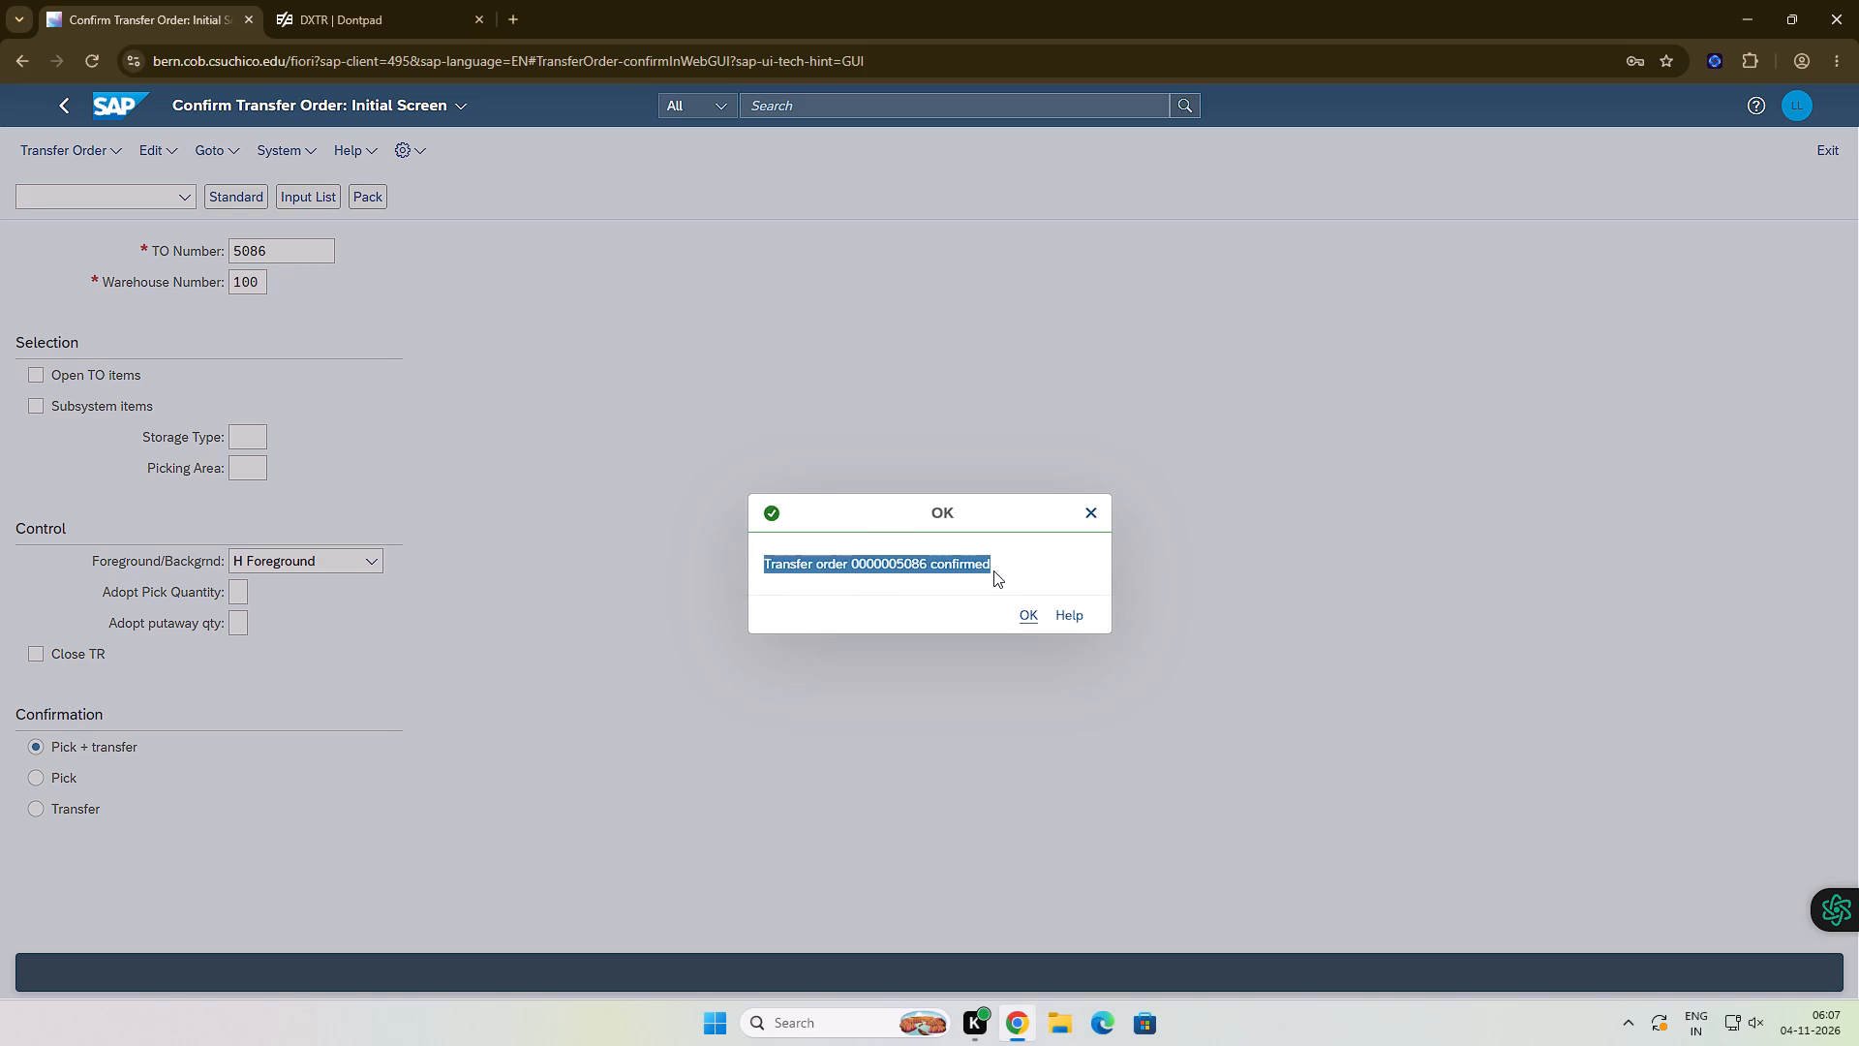
{"action": "key", "text": "ctrl+c"}
{"action": "left_click", "coordinate": [338, 12]}
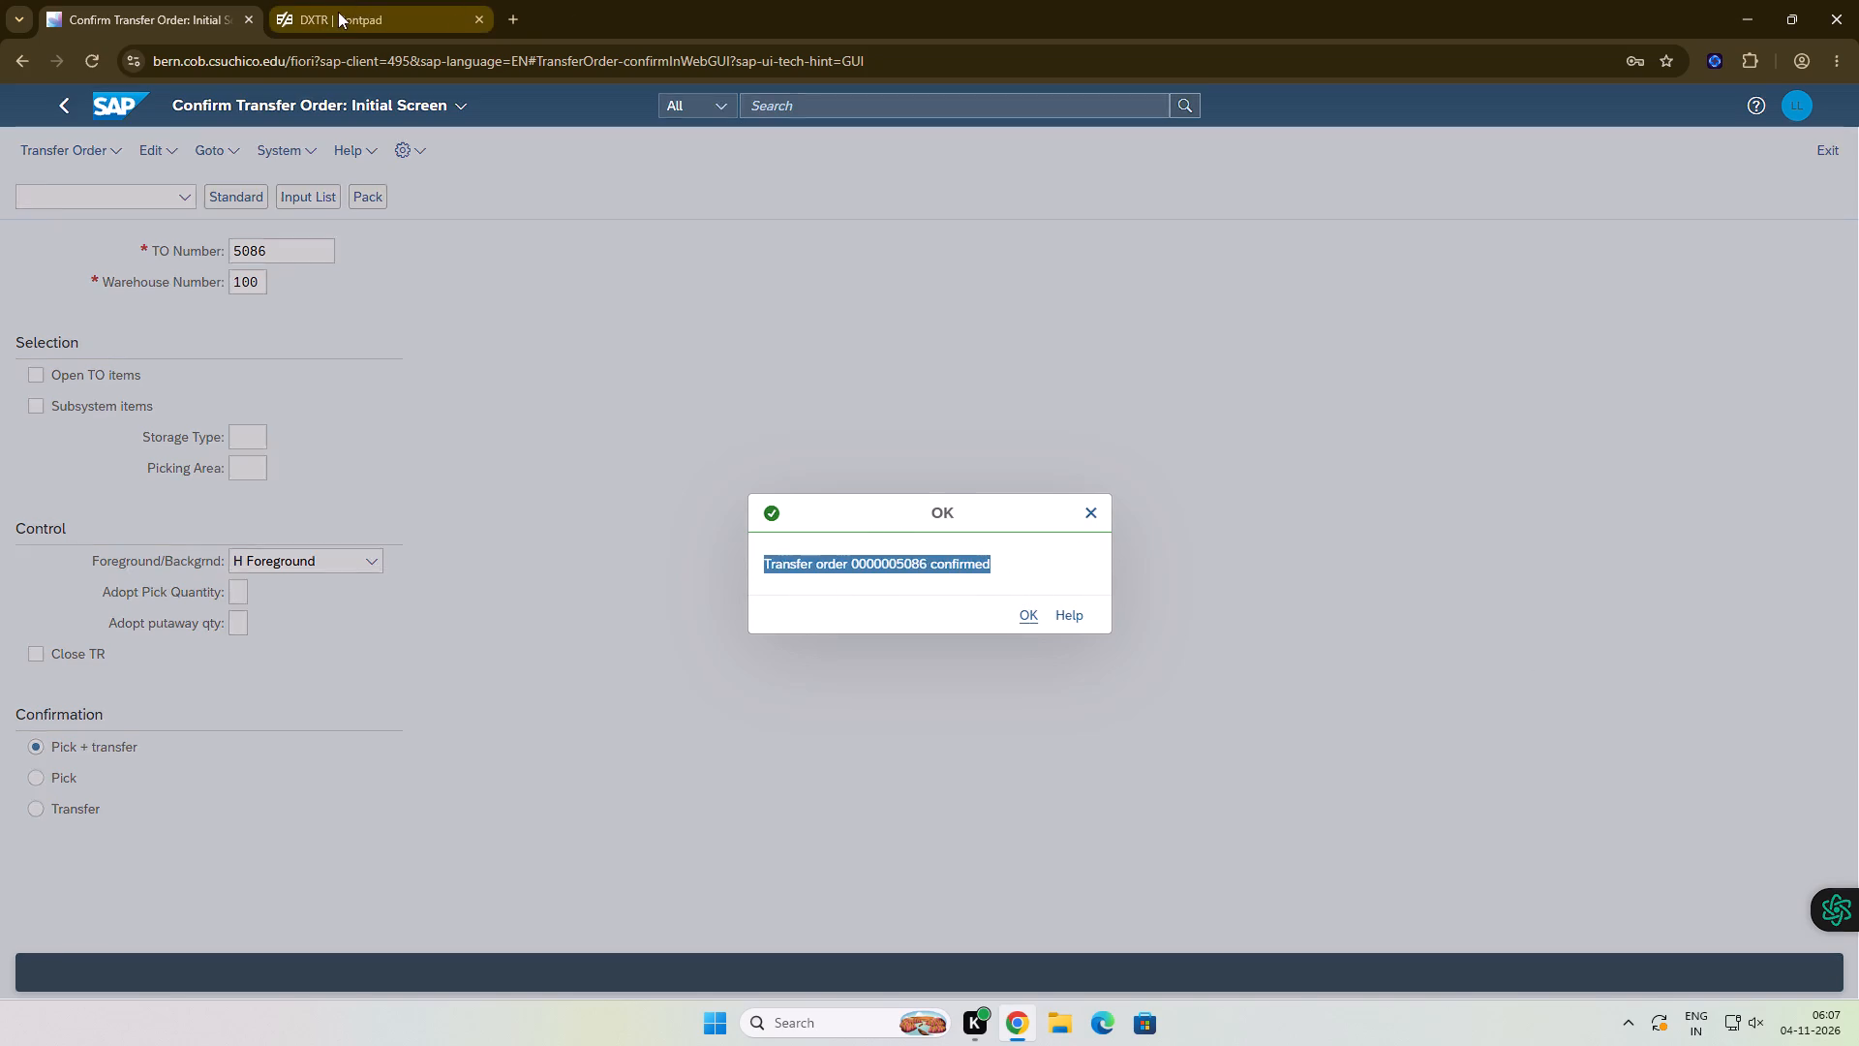
{"action": "key", "text": "Return"}
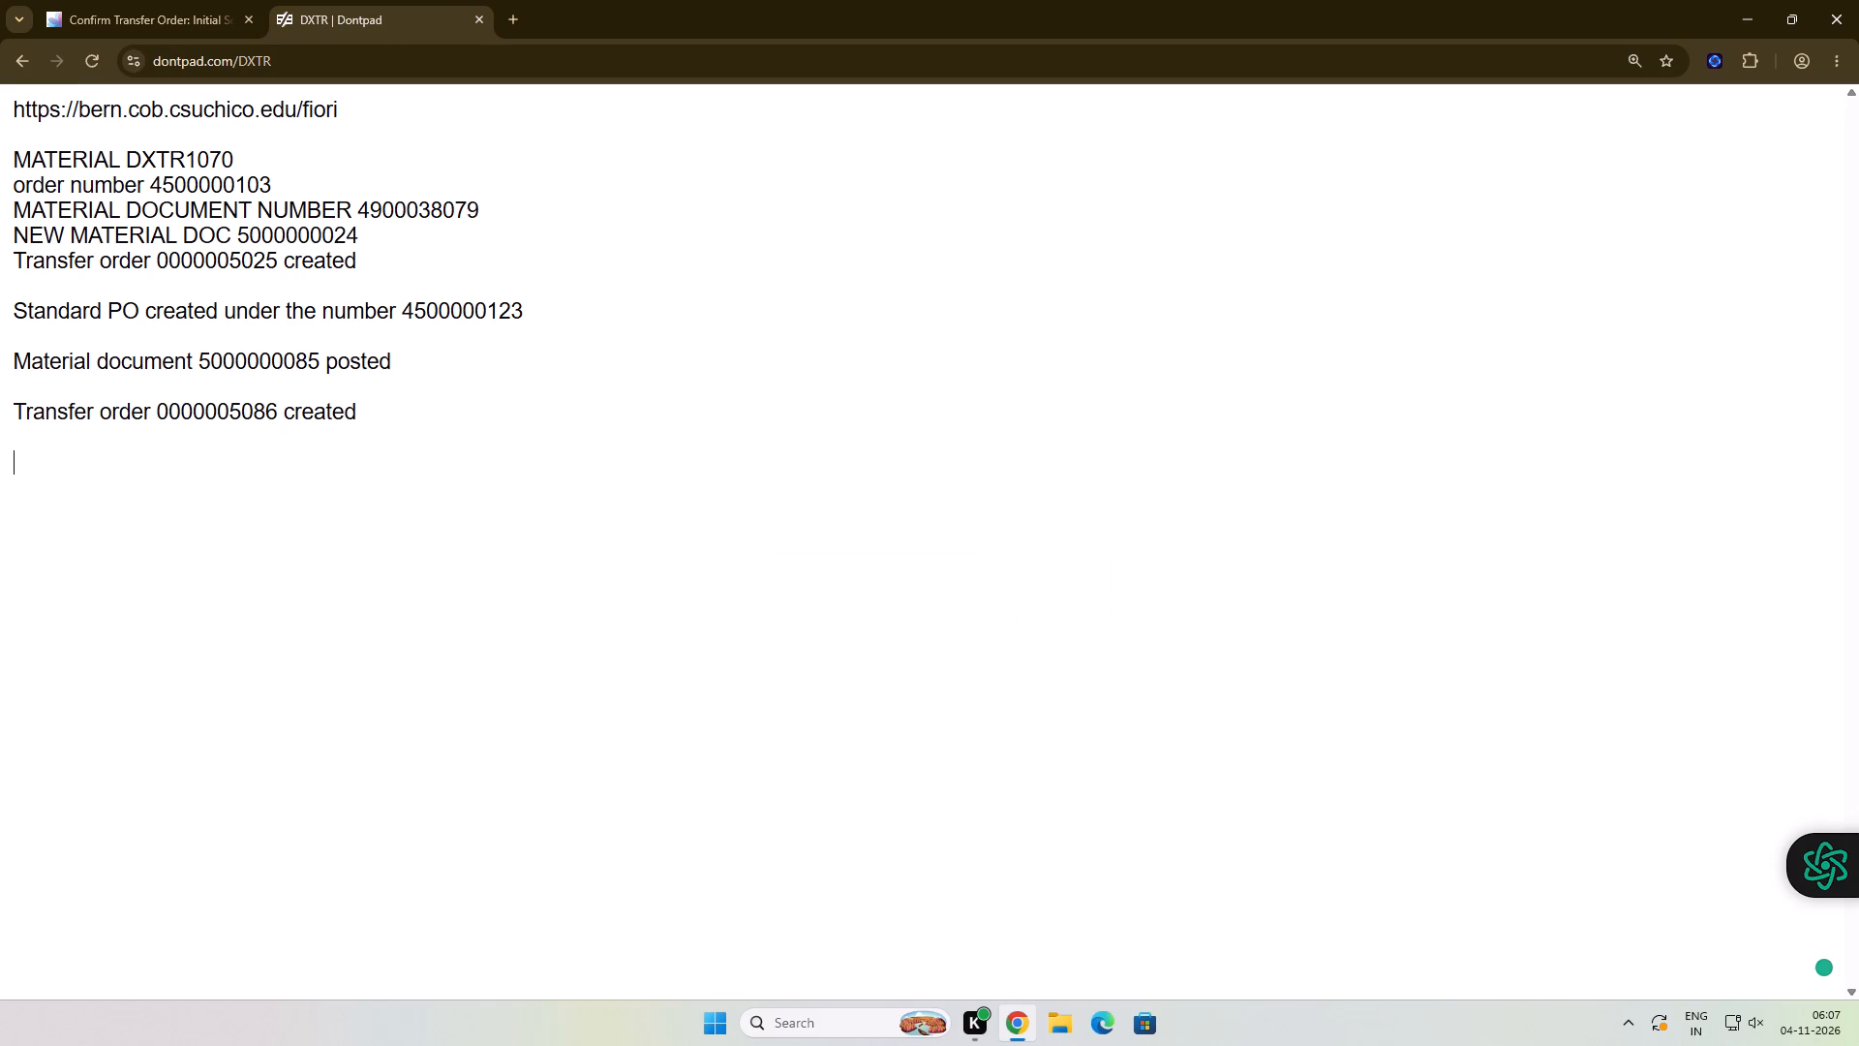
{"action": "key", "text": "ctrl+v"}
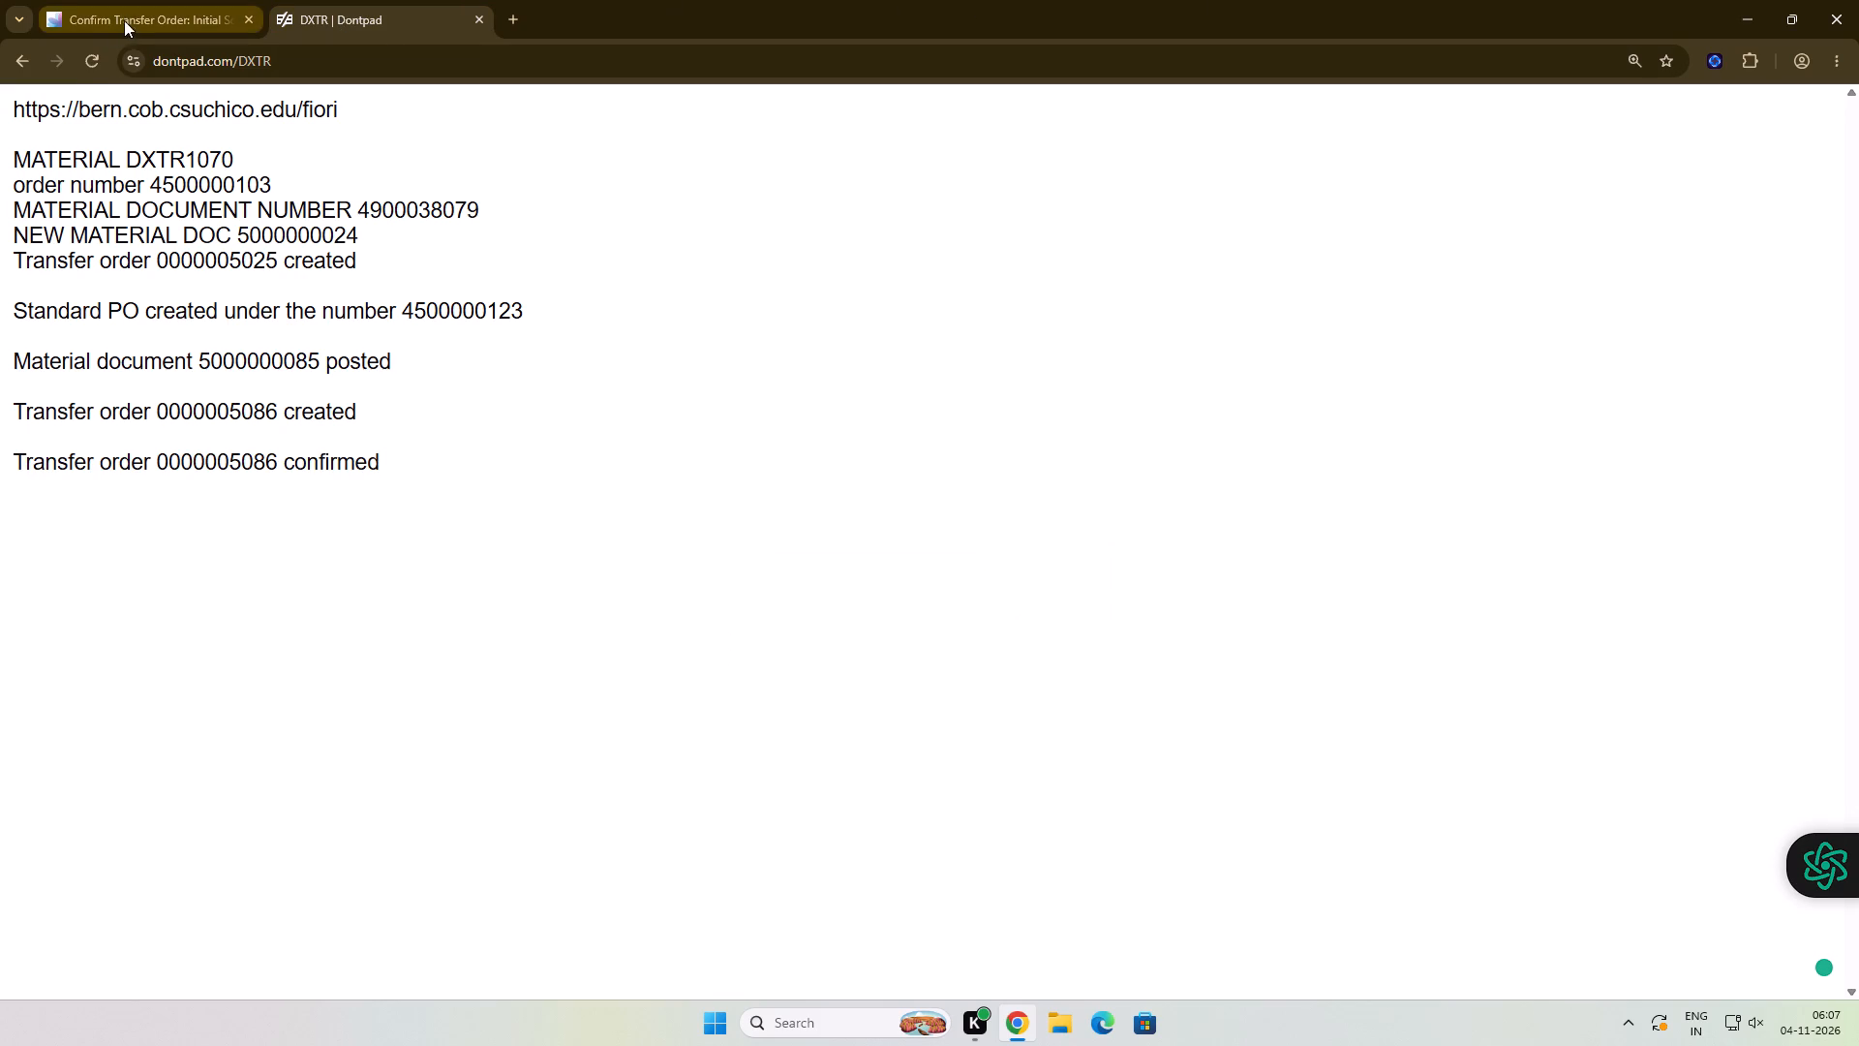
{"action": "left_click", "coordinate": [124, 20]}
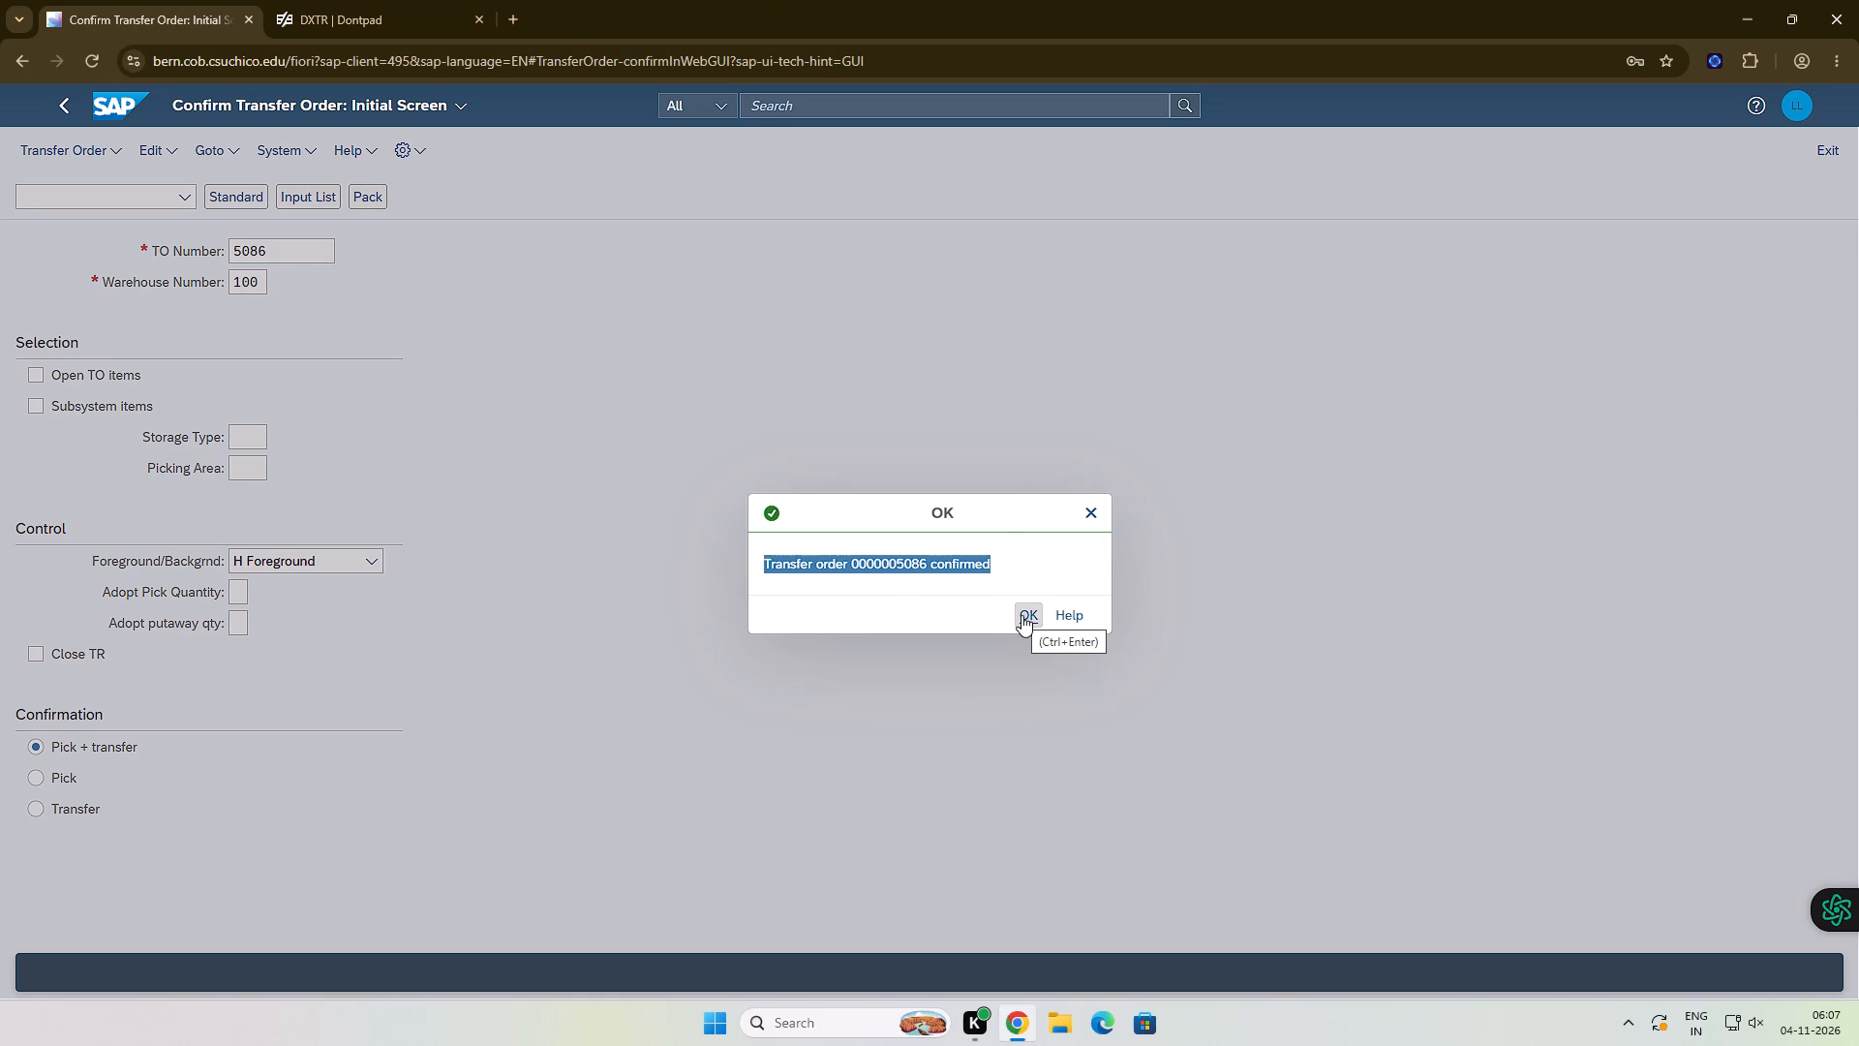
{"action": "left_click", "coordinate": [1021, 615]}
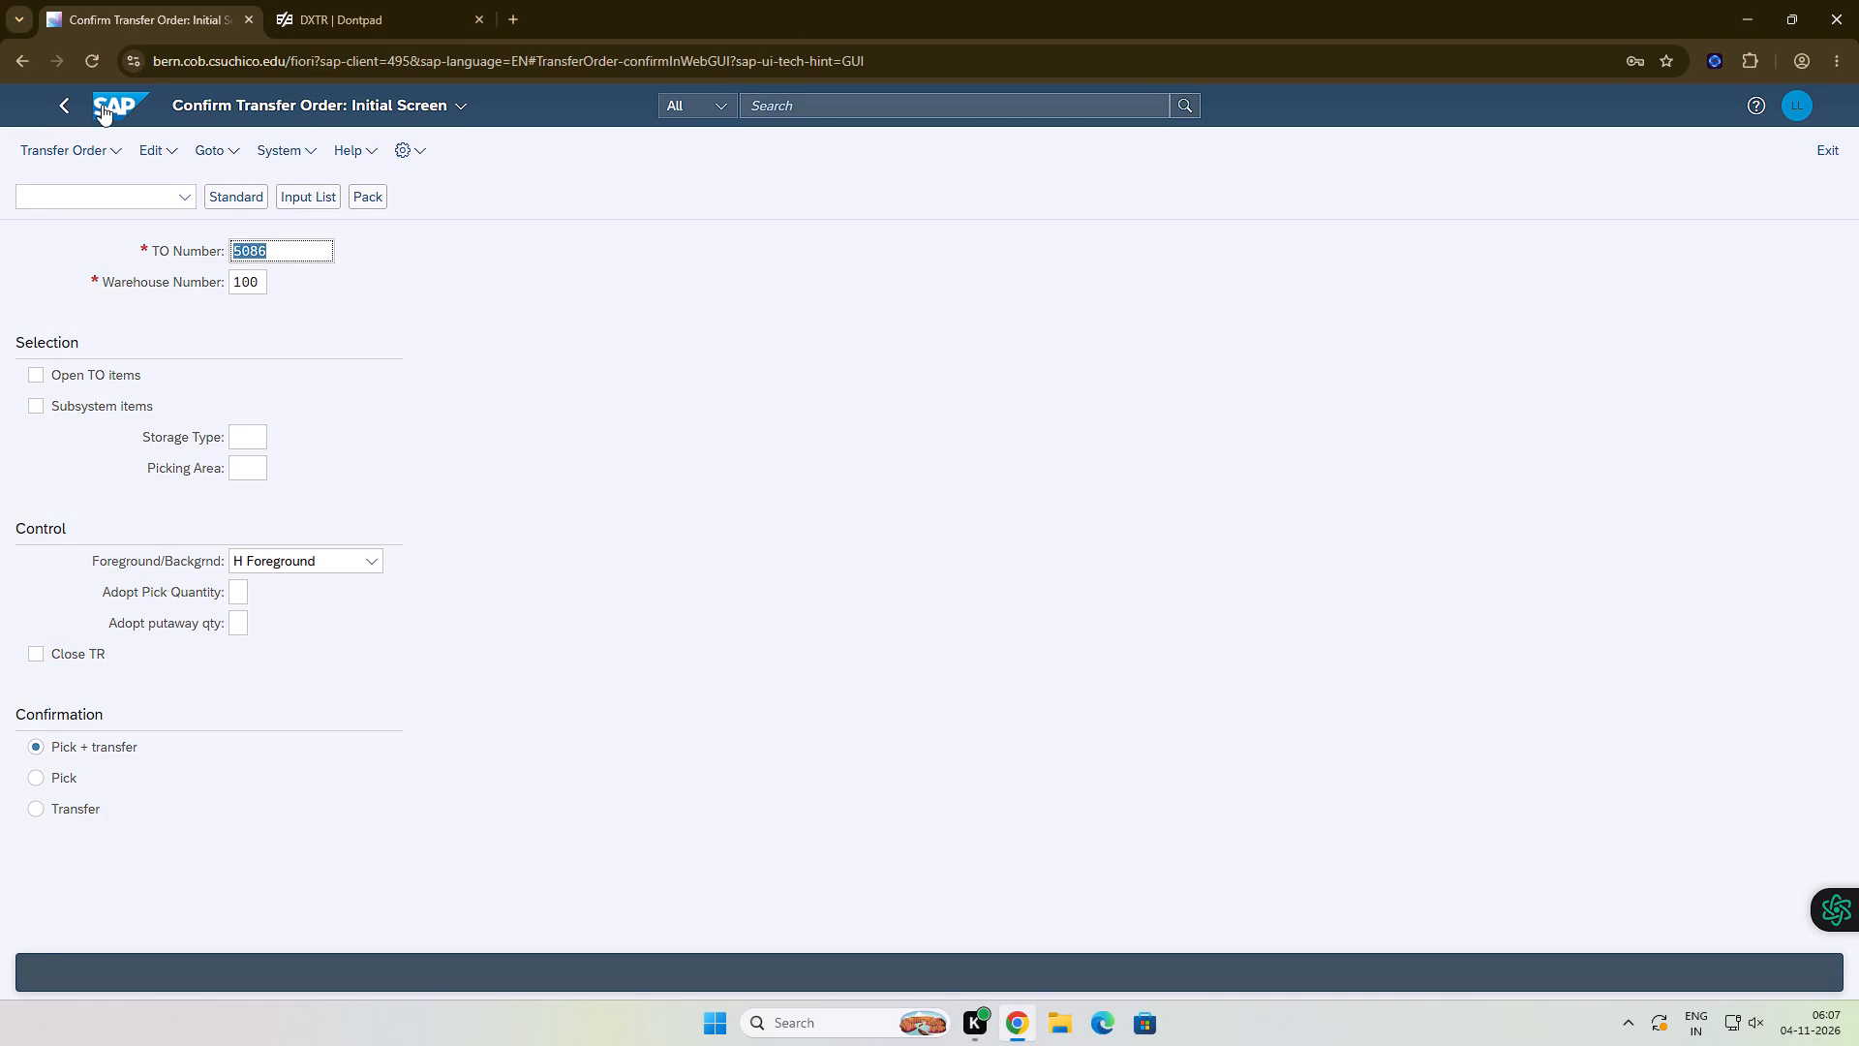
Run the Warehouse Management bin status report for warehouse 100 with storage bin STBN*070.
{"action": "left_click", "coordinate": [102, 105]}
{"action": "left_click", "coordinate": [1792, 154]}
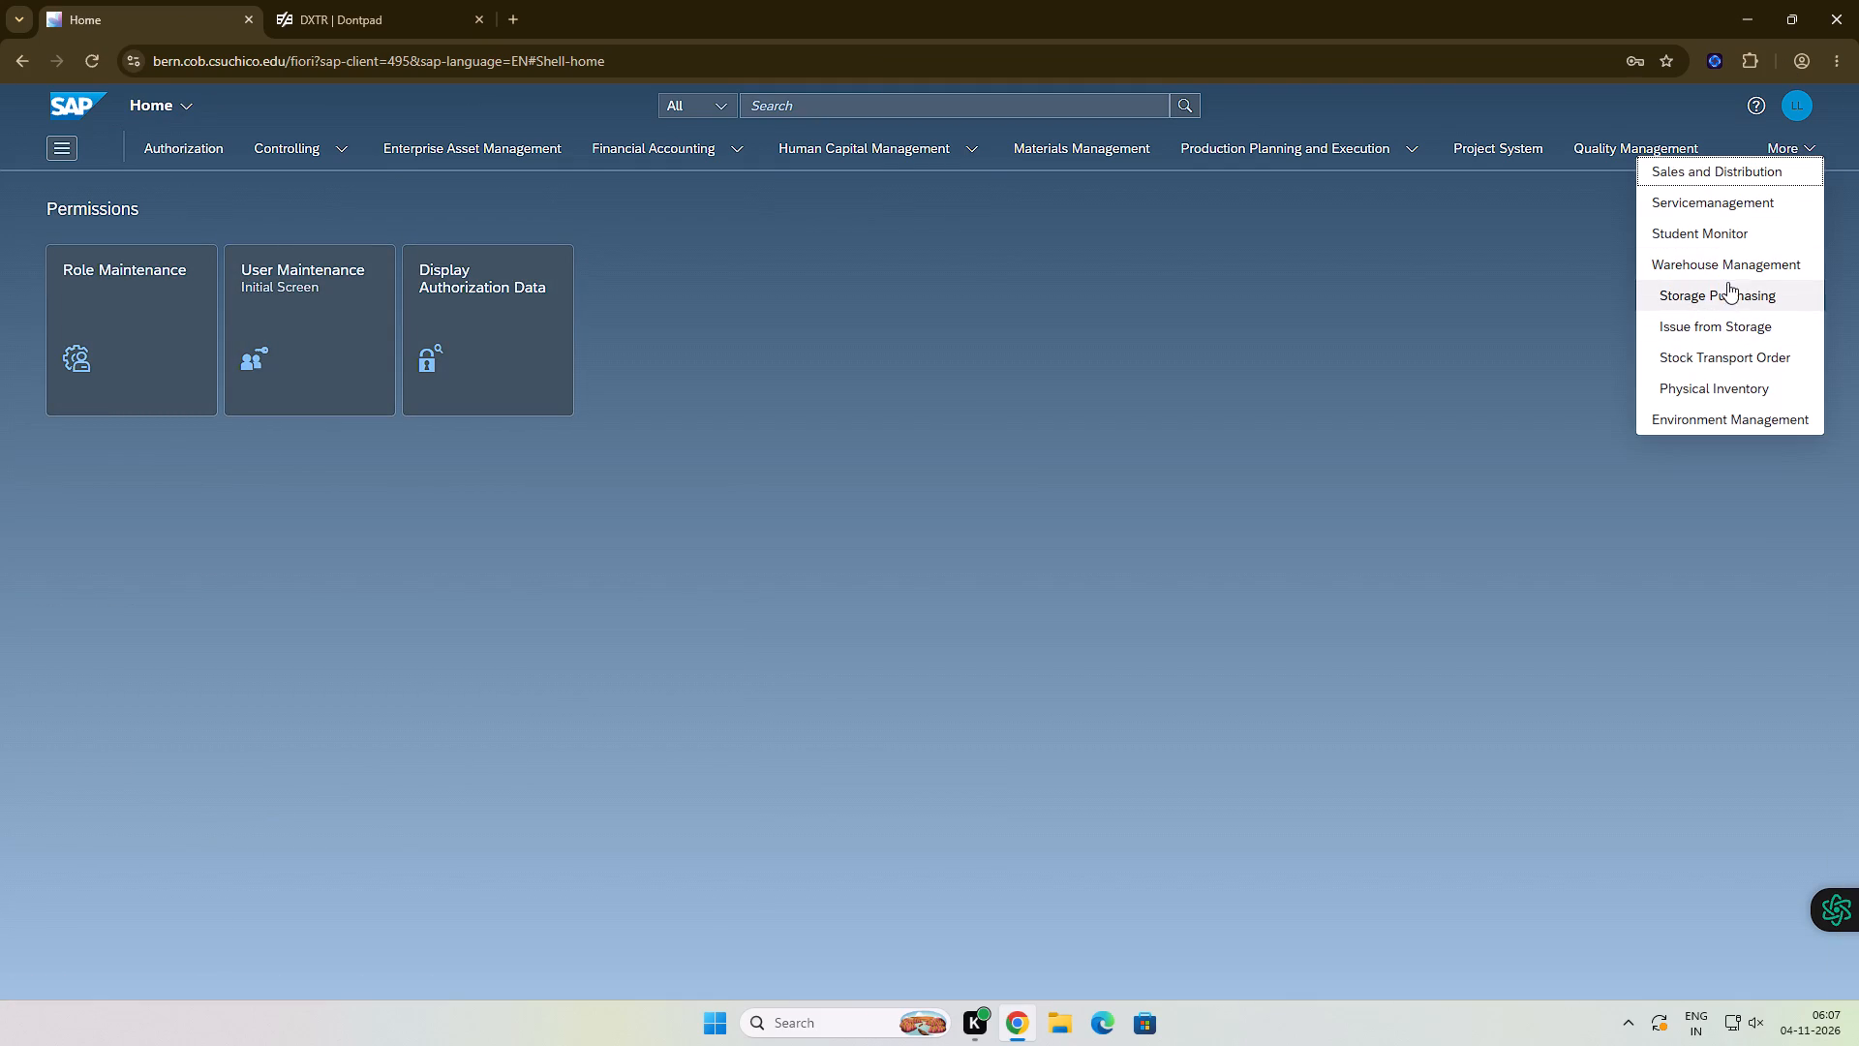
{"action": "left_click", "coordinate": [1732, 272]}
{"action": "scroll", "coordinate": [802, 611], "scroll_direction": "down", "scroll_amount": 3}
{"action": "scroll", "coordinate": [693, 599], "scroll_direction": "down", "scroll_amount": 2}
{"action": "scroll", "coordinate": [421, 631], "scroll_direction": "up", "scroll_amount": 2}
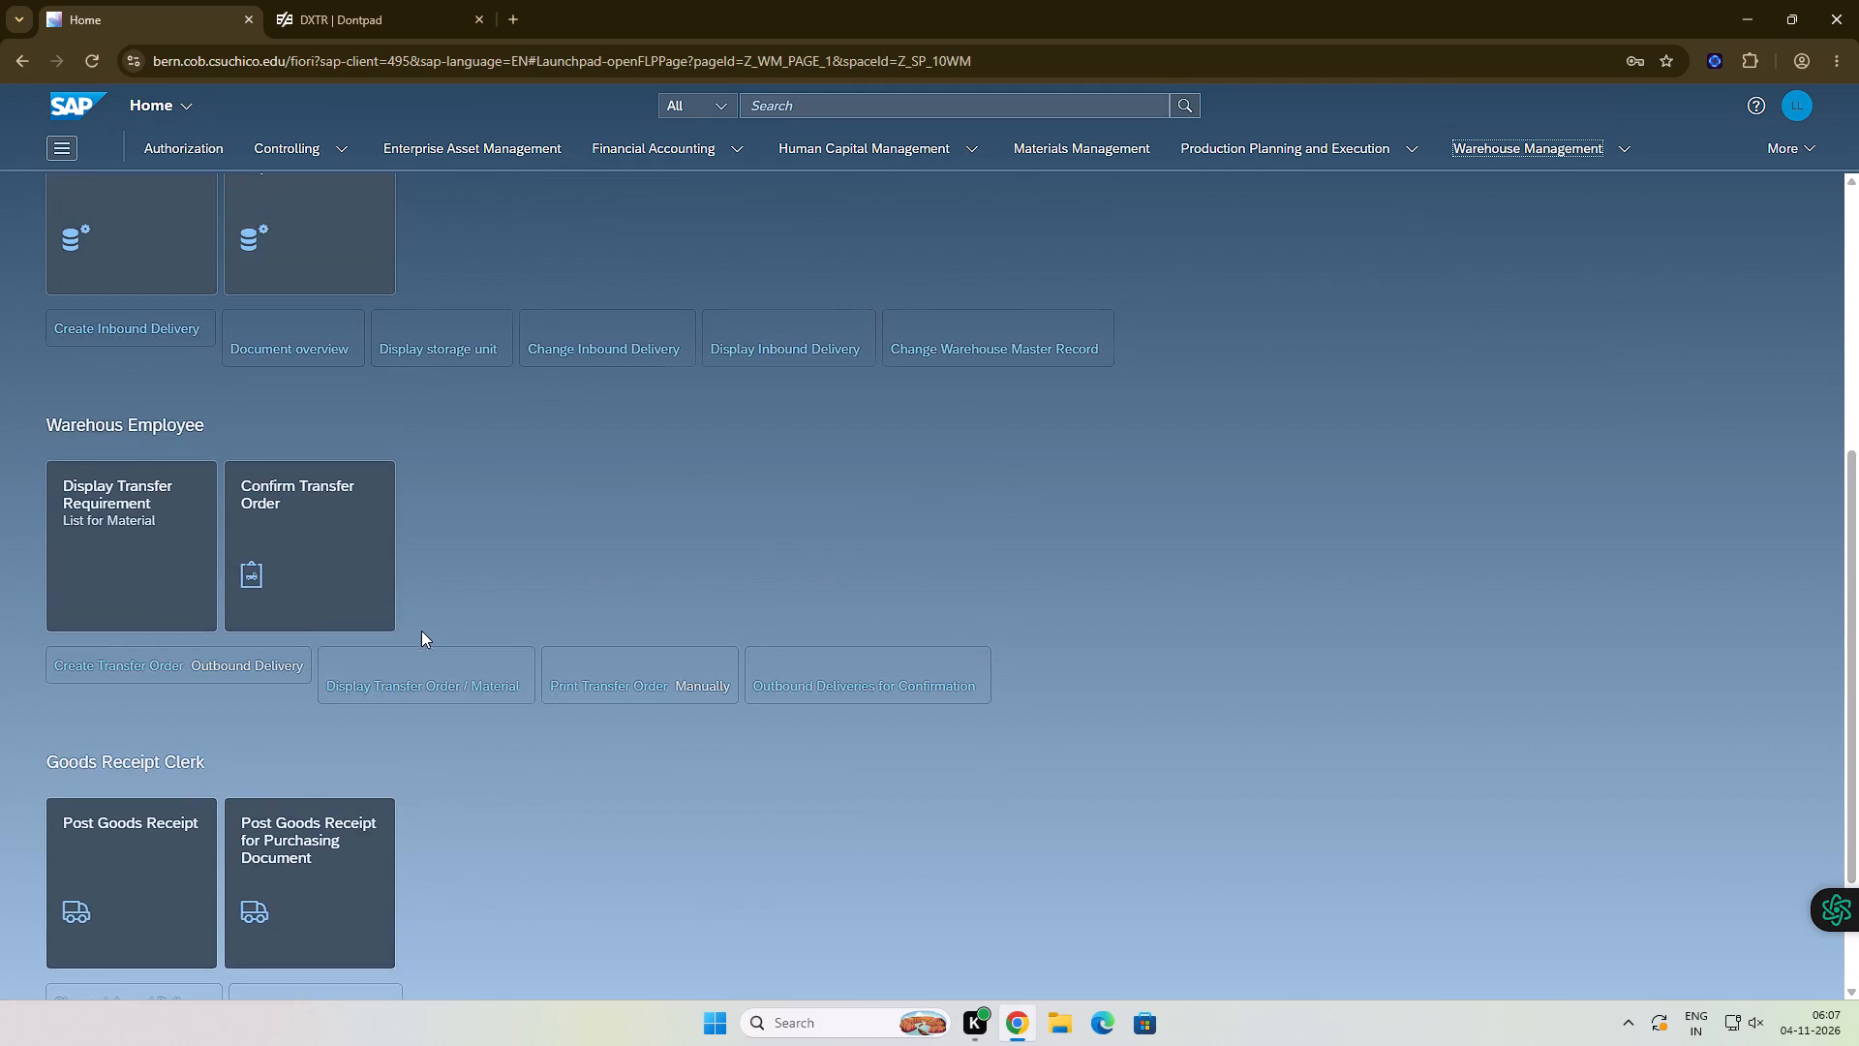
{"action": "scroll", "coordinate": [421, 631], "scroll_direction": "up", "scroll_amount": 5}
{"action": "left_click", "coordinate": [341, 702]}
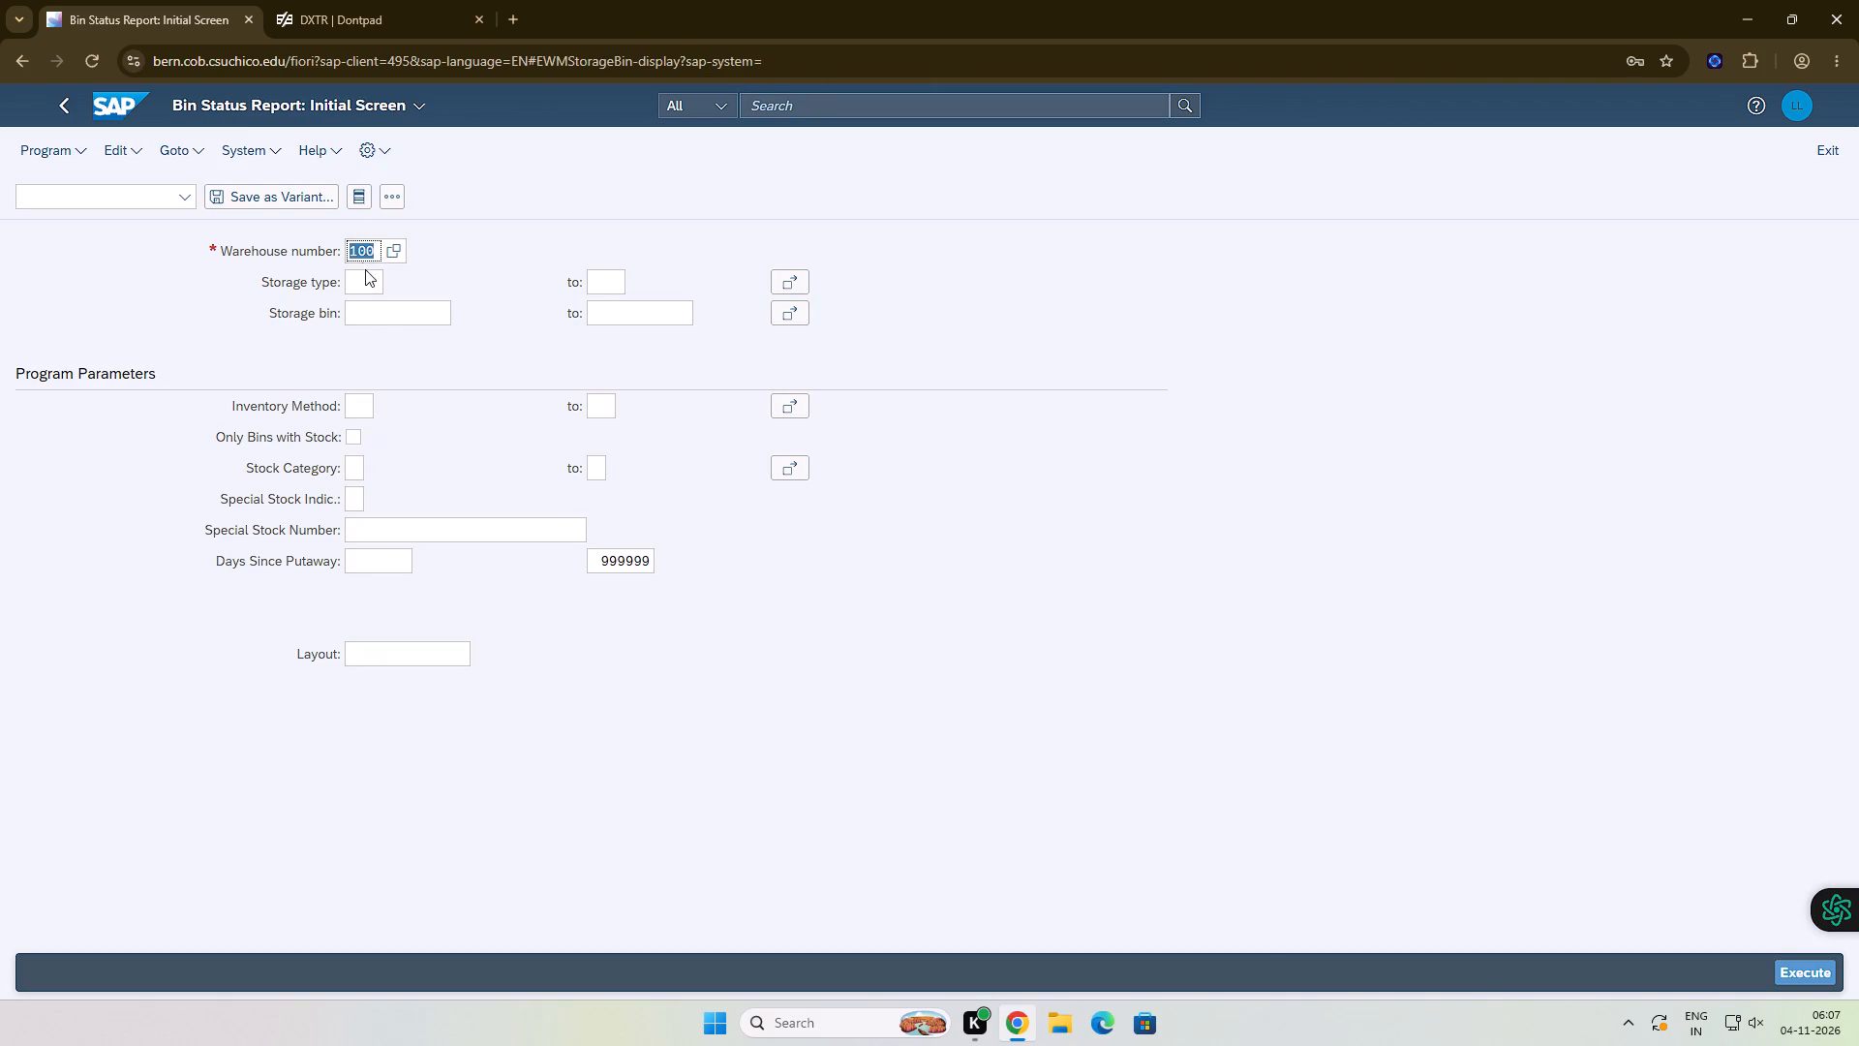
{"action": "left_click", "coordinate": [376, 316]}
{"action": "type", "text": "STBN"}
{"action": "left_click", "coordinate": [391, 346]}
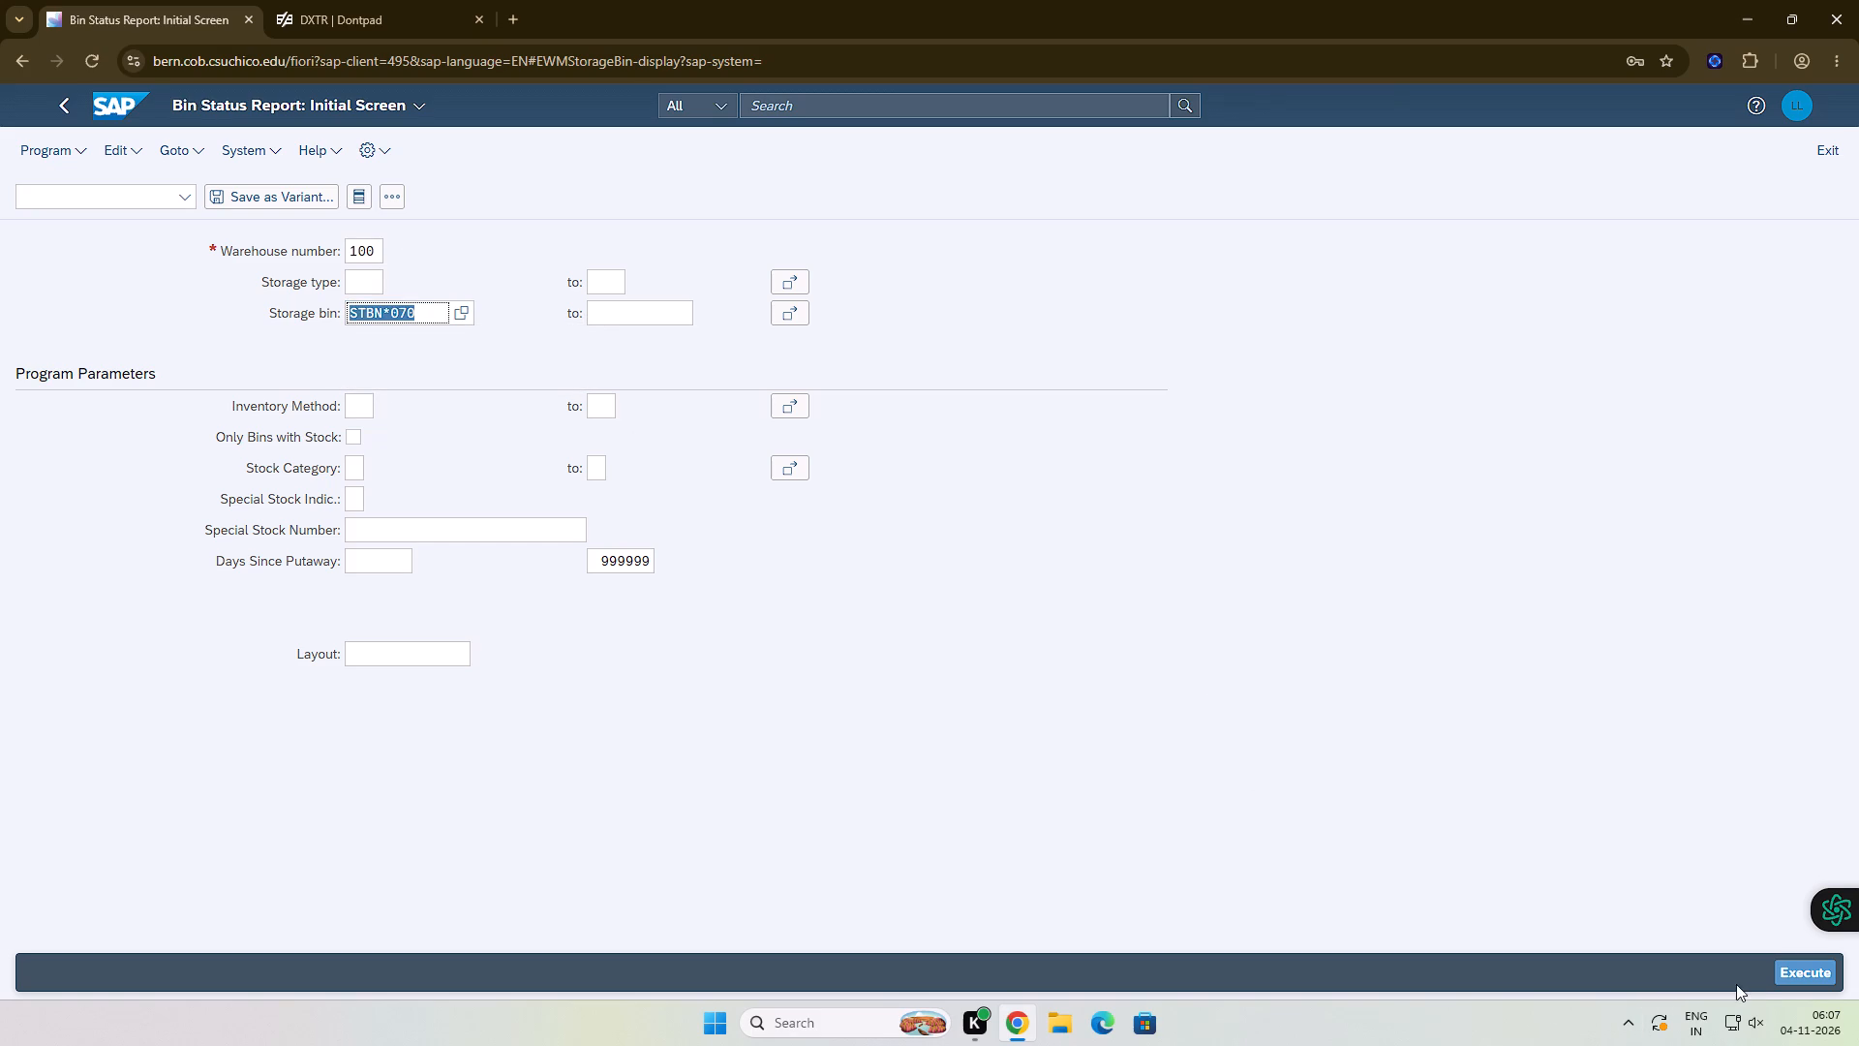
{"action": "left_click", "coordinate": [1790, 978]}
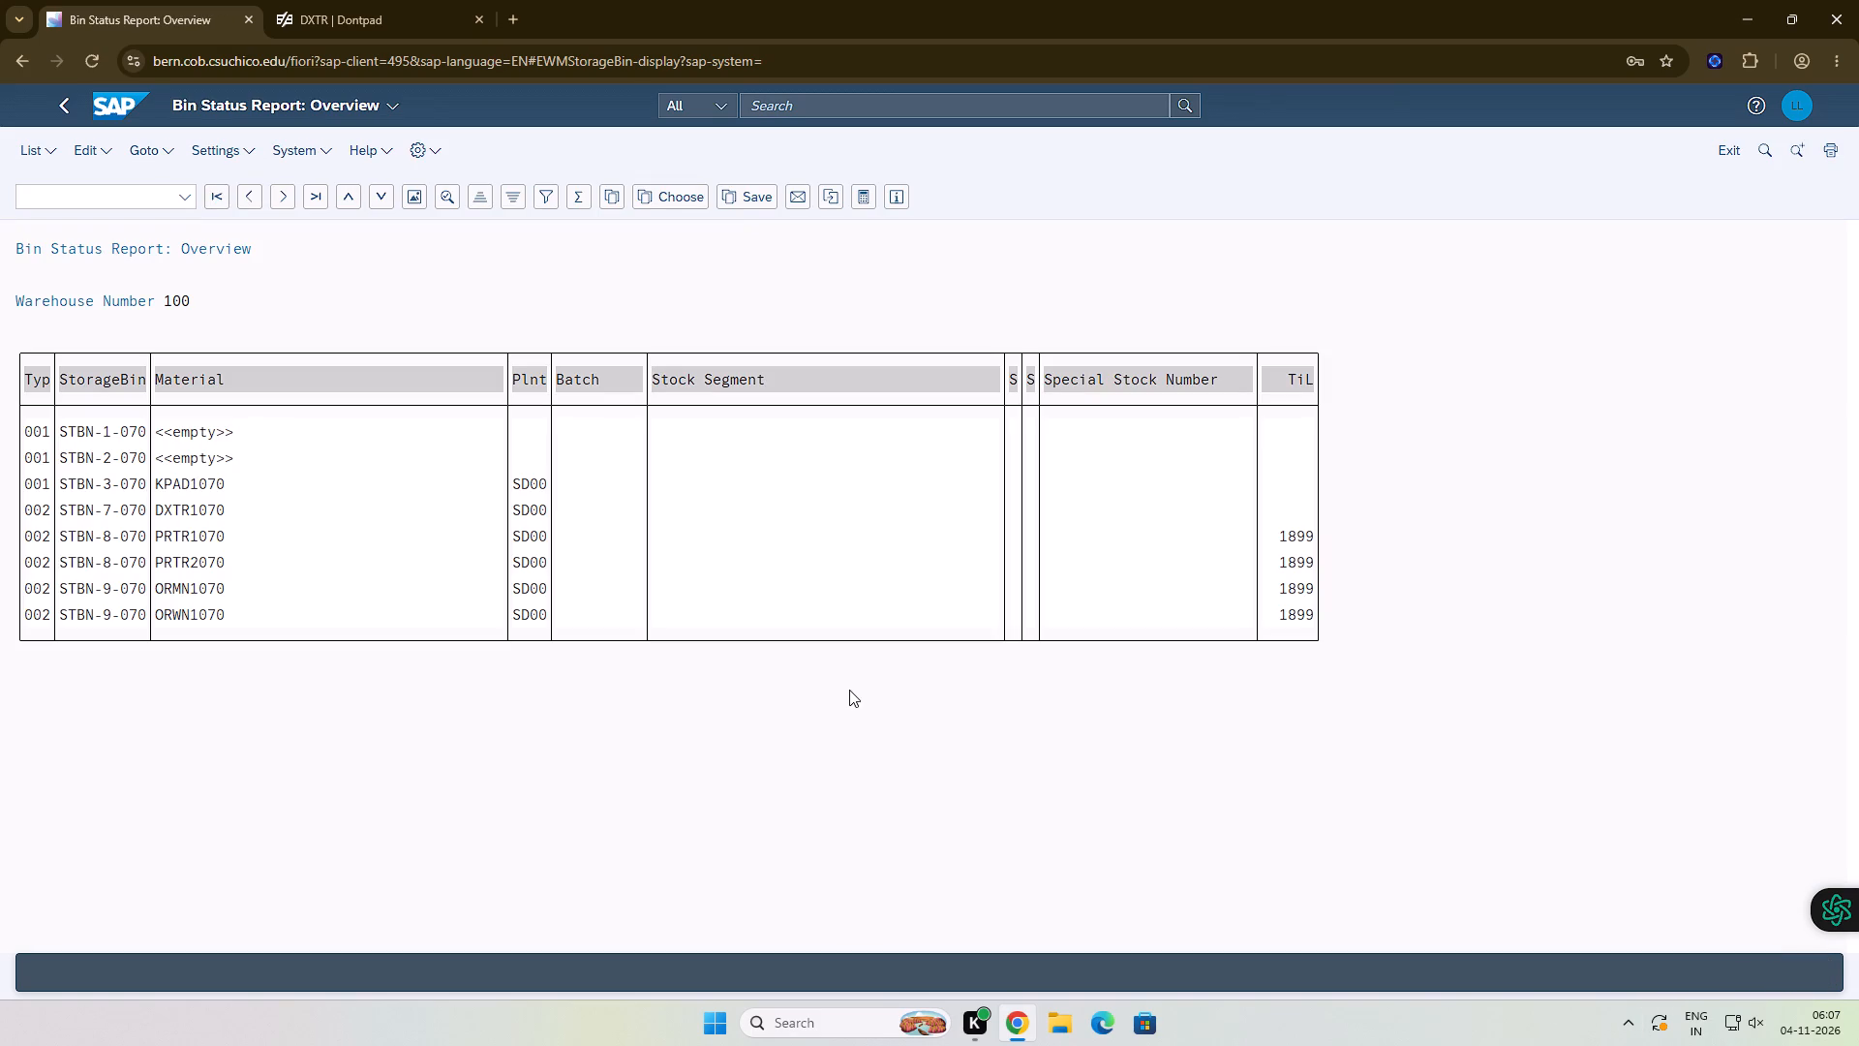